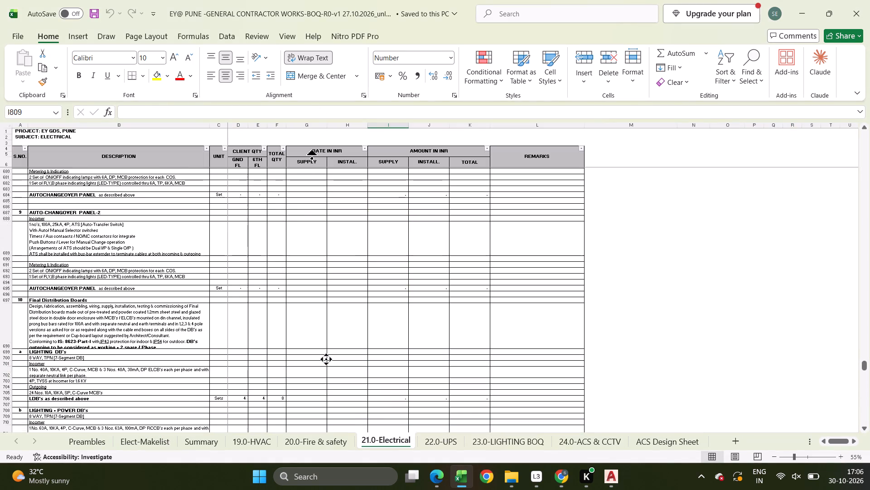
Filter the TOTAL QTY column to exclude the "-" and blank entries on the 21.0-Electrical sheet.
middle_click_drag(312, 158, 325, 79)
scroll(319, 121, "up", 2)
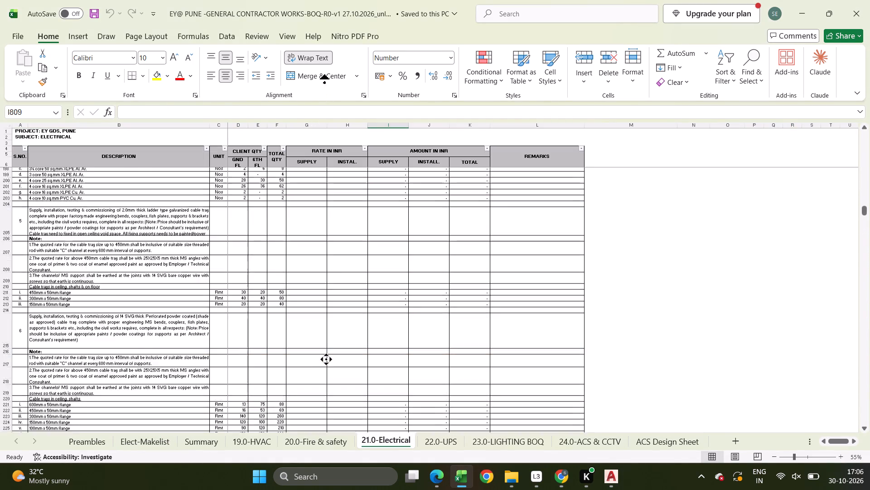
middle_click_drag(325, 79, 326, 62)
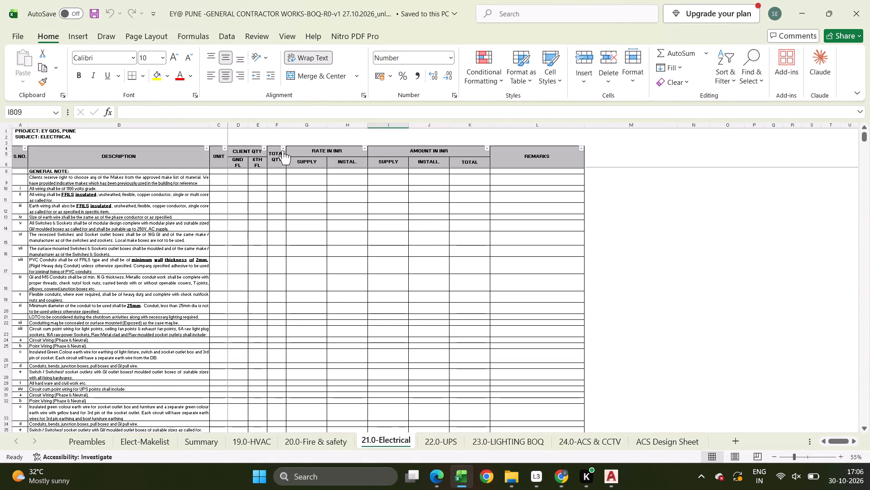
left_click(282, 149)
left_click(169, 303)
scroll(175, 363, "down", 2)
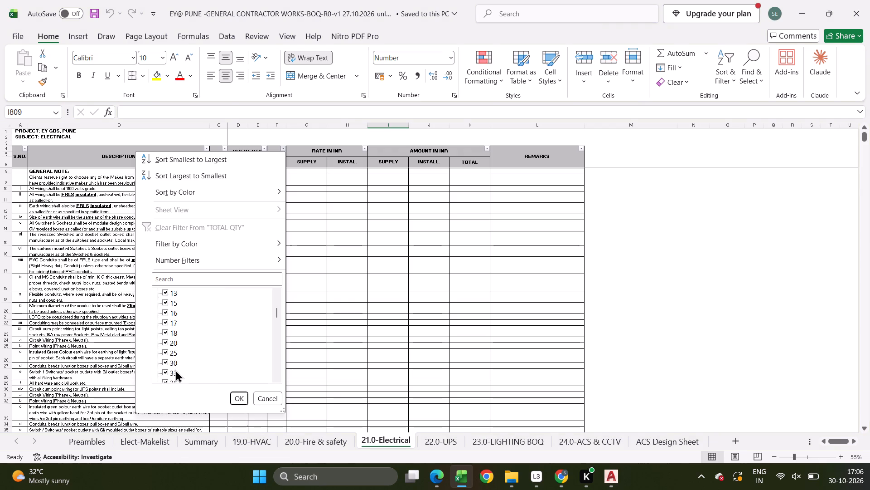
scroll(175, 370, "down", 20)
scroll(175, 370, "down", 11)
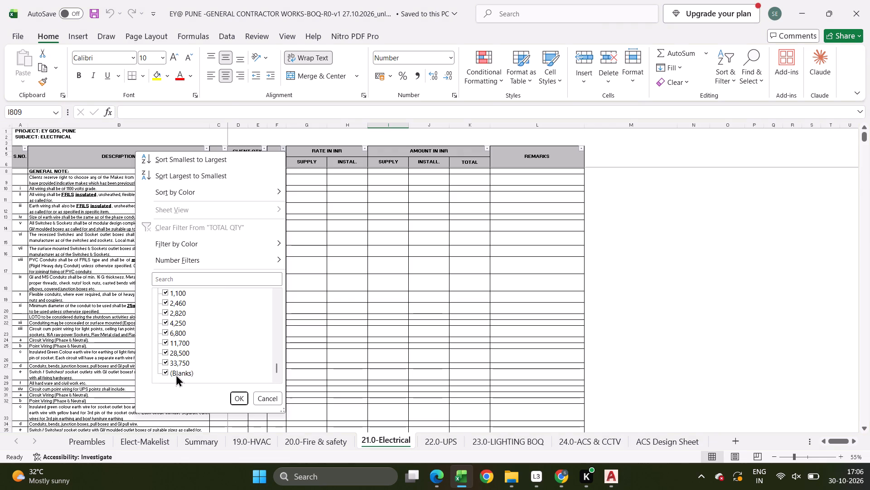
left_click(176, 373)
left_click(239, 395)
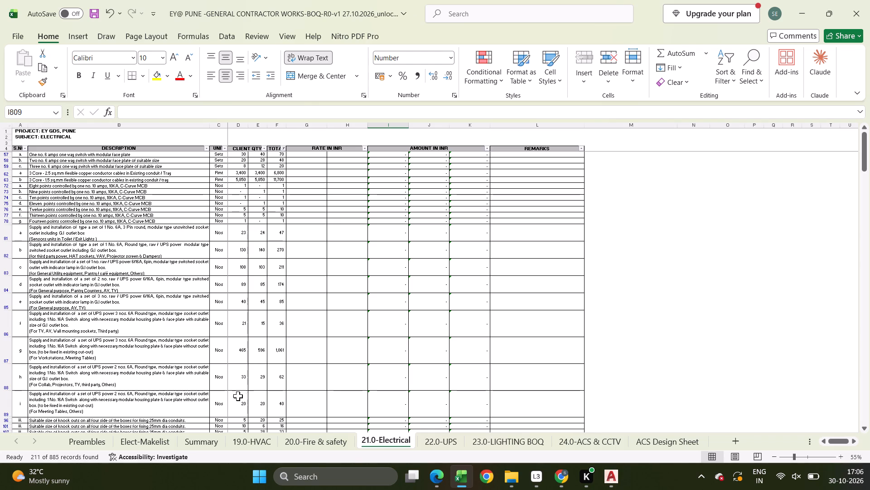
Hide the supply amount, install amount and remarks columns (I, J and L).
left_click(526, 122)
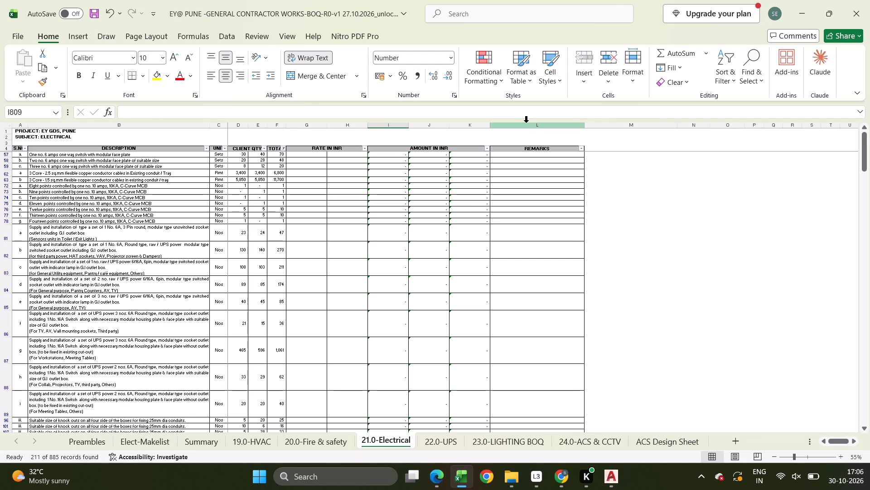
left_click_drag(431, 127, 392, 133, "ctrl")
left_click(425, 130)
left_click(395, 126)
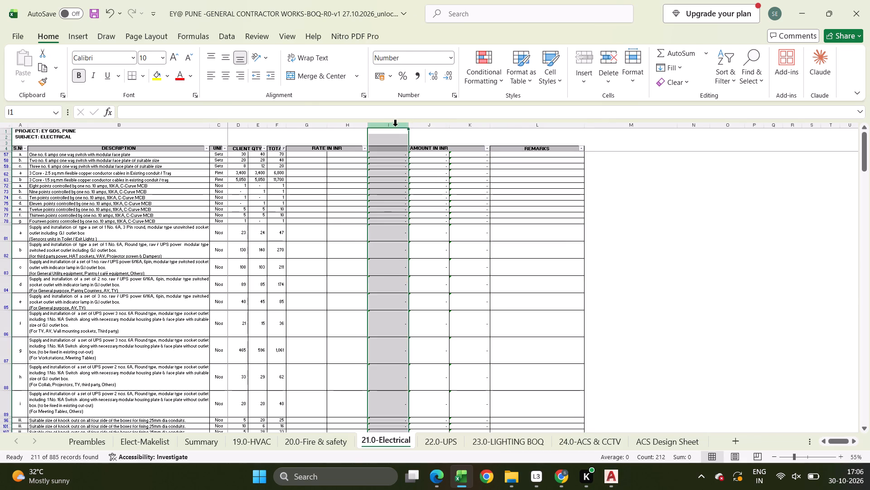
left_click(433, 127, "ctrl")
left_click(523, 122, "ctrl")
right_click(520, 126)
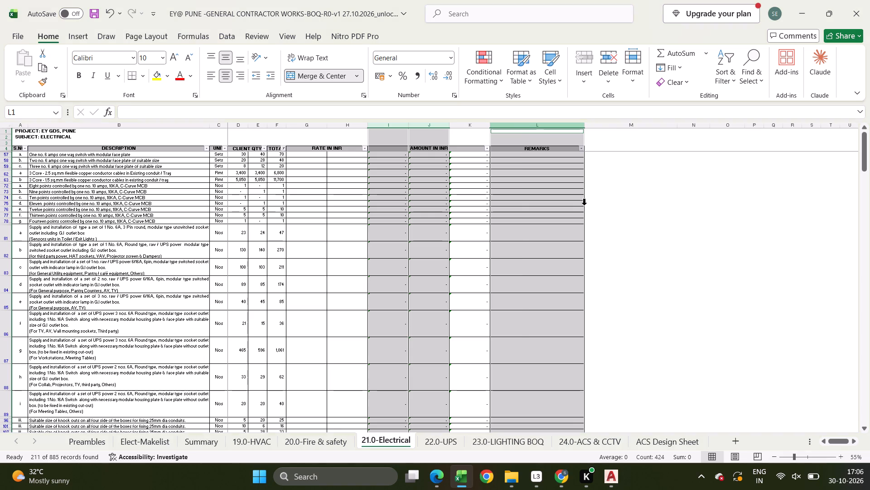
left_click(550, 315)
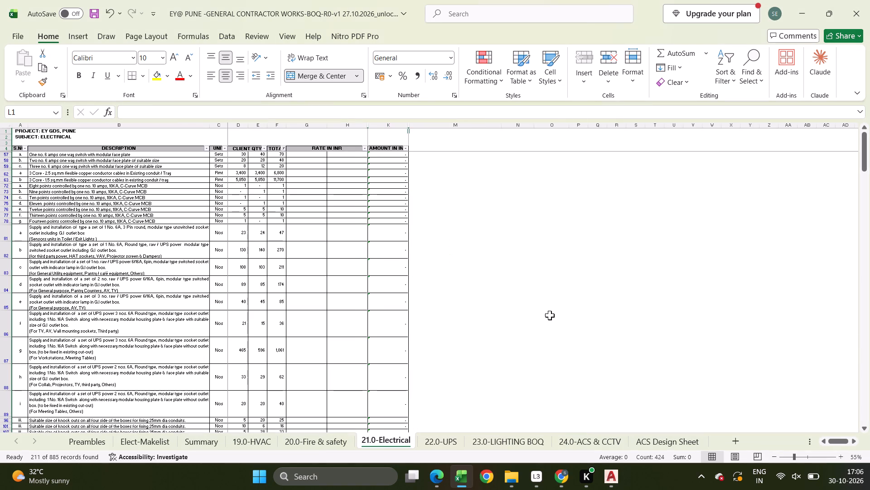
left_click(504, 296)
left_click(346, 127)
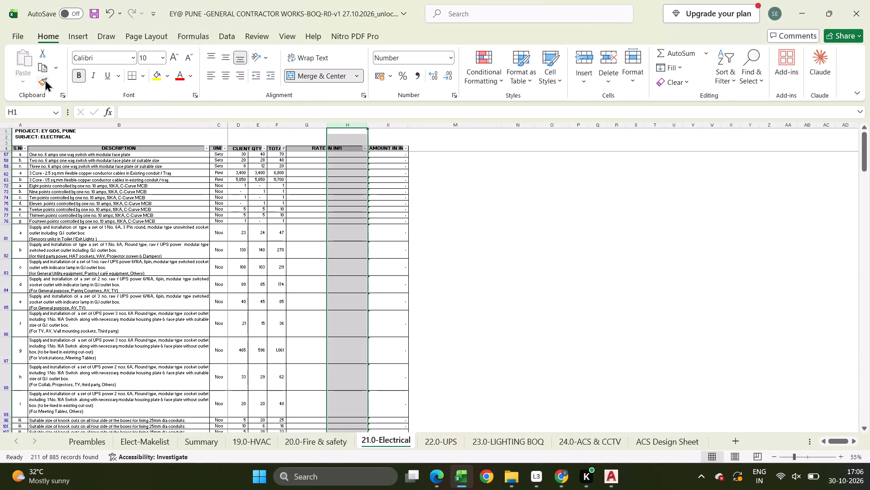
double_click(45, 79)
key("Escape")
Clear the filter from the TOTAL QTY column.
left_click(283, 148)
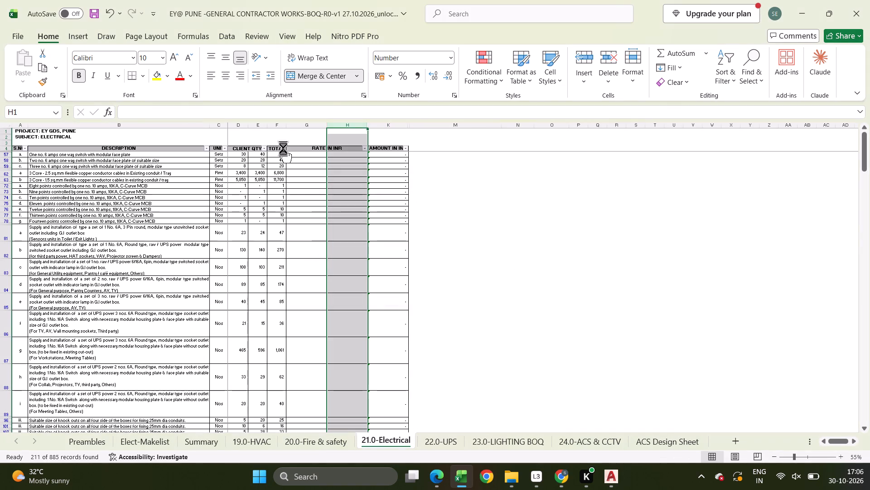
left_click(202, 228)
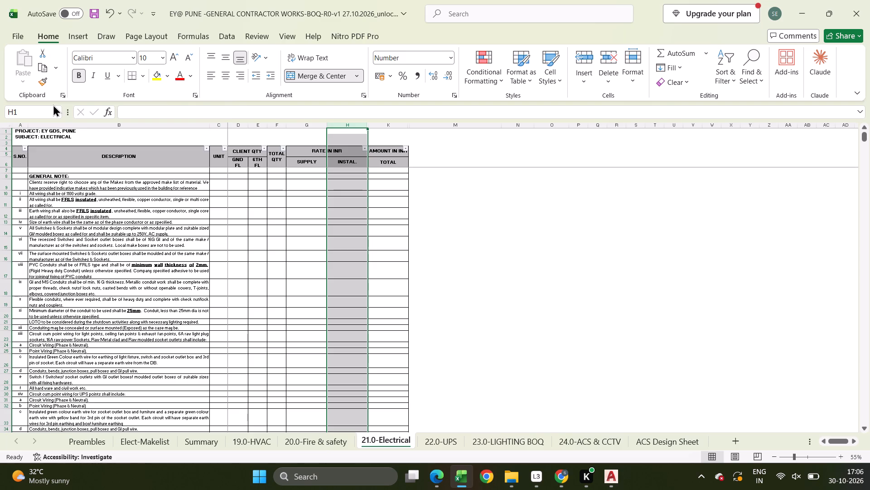
Copy the formatting of the INSTAL. rate column H onto columns N, P and Q with Format Painter.
double_click(44, 82)
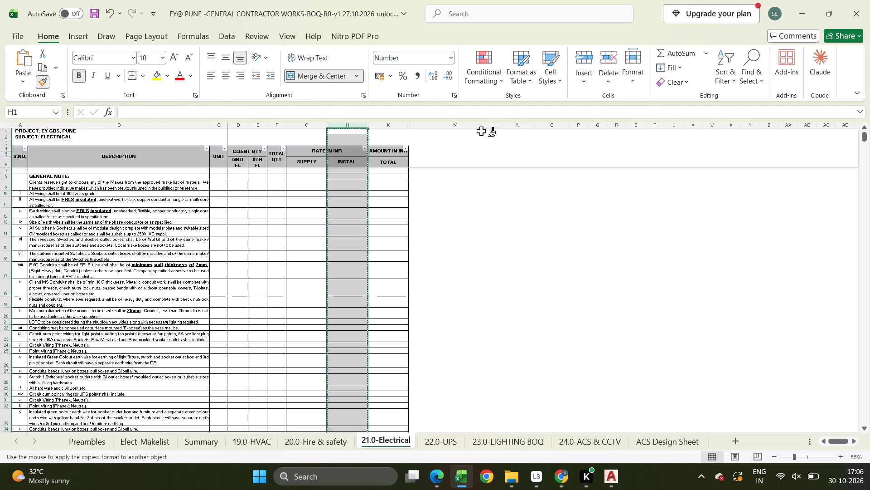
left_click(517, 125)
left_click_drag(586, 123, 598, 123)
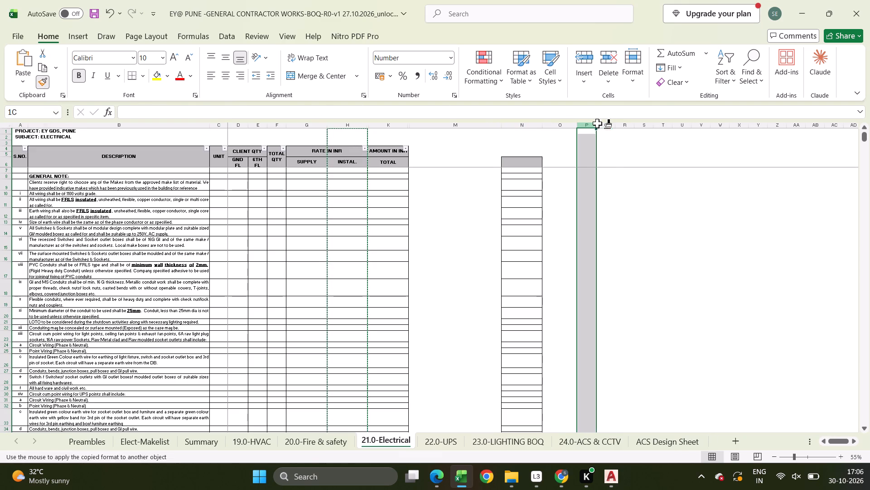
left_click_drag(598, 123, 602, 122)
key("Escape")
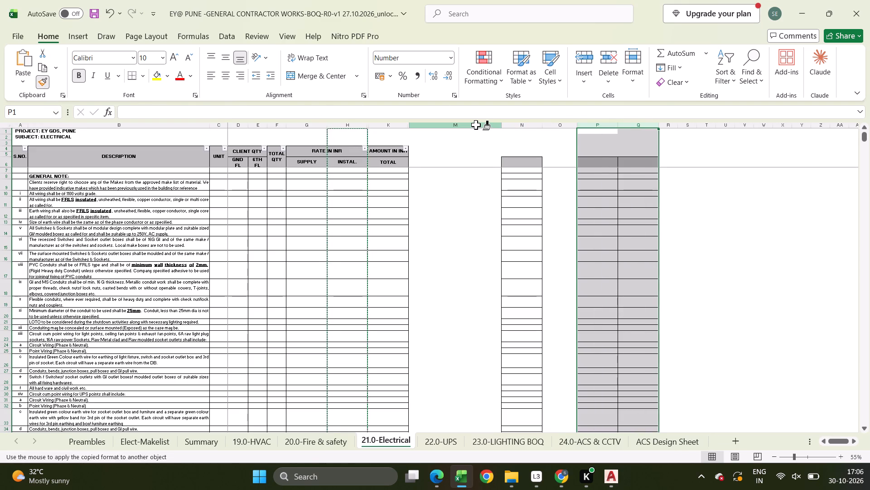
Narrow the empty columns M and O into slim spacers beside the newly formatted columns.
left_click(475, 124)
left_click_drag(500, 126, 454, 130)
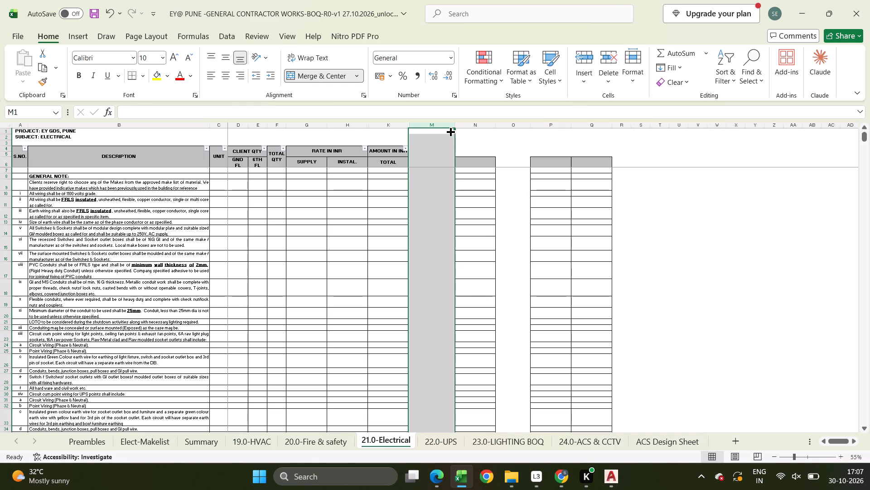
left_click(515, 125, "ctrl")
left_click_drag(530, 125, 503, 128)
left_click(471, 227)
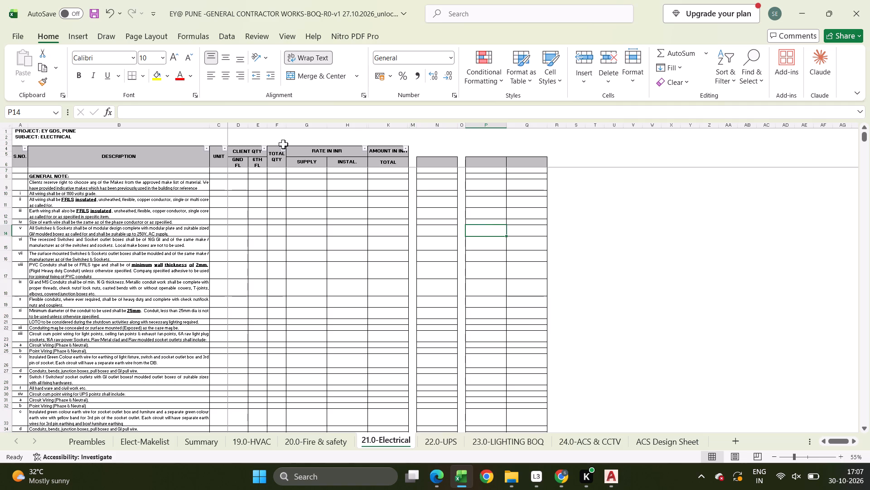
Filter the TOTAL QTY column to exclude the "-" and blank entries.
left_click(283, 149)
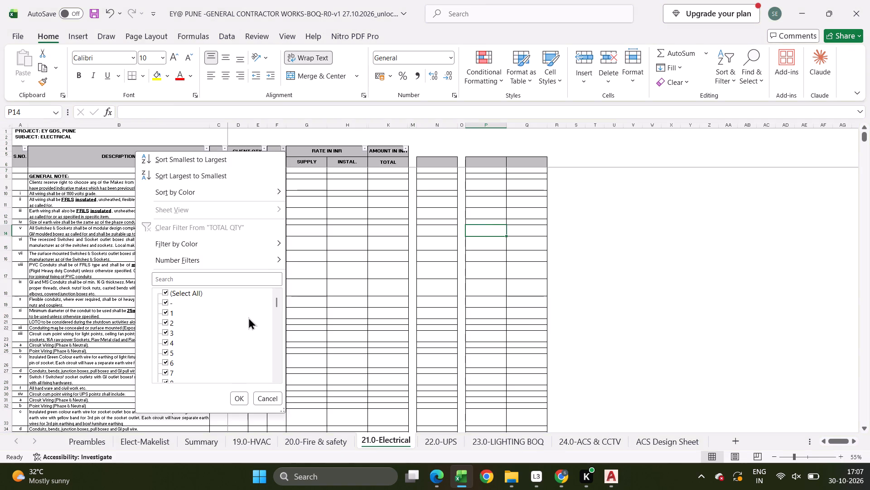
left_click(169, 302)
scroll(182, 353, "down", 20)
scroll(182, 353, "down", 5)
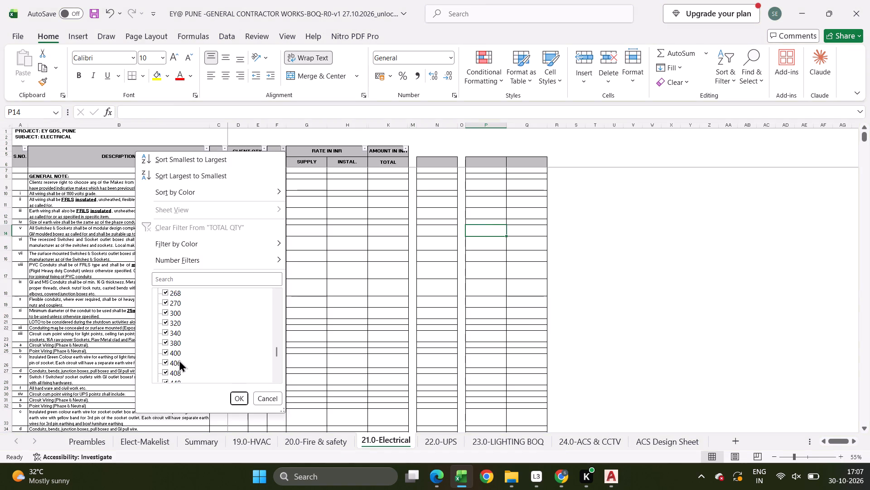
scroll(179, 360, "down", 12)
left_click(177, 369)
left_click(242, 395)
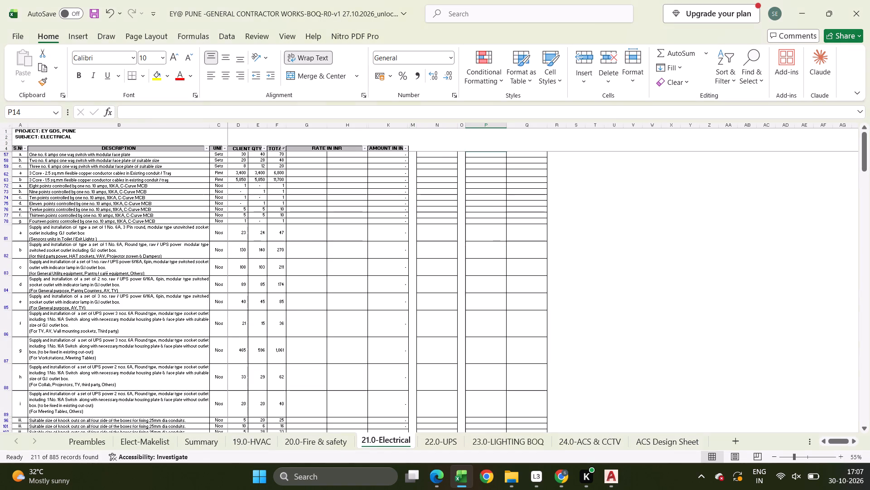
Enter 1.25 in N57 and fill it down the filtered rows of column N to row 885.
left_click(446, 151)
left_click(441, 154)
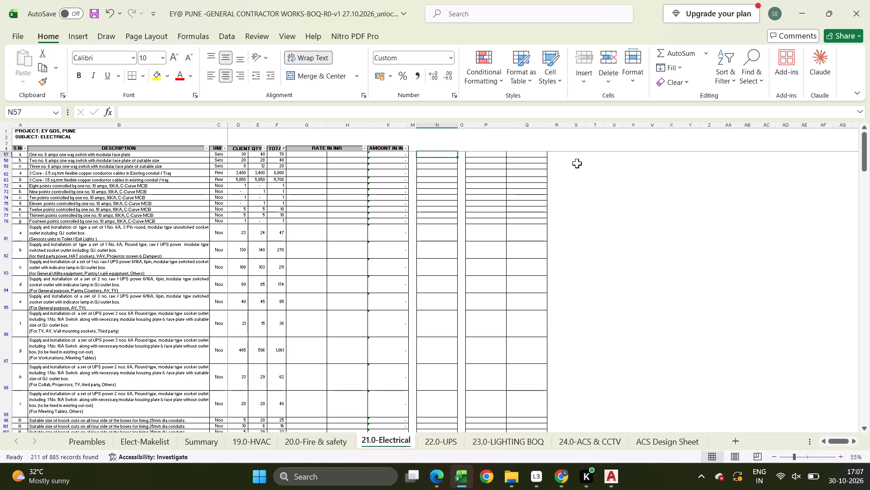
type("1.25")
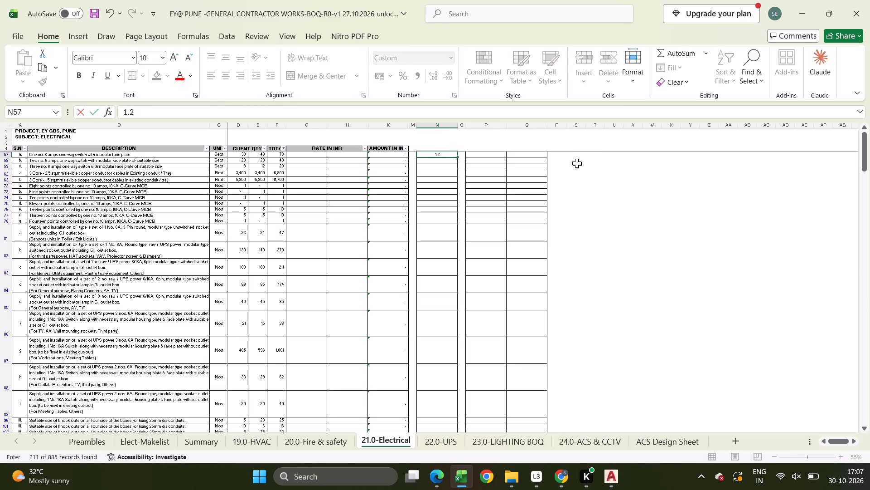
key("Return")
key("Left")
key("Up")
key("Left")
key("ctrl+Down")
key("Right")
key("Right")
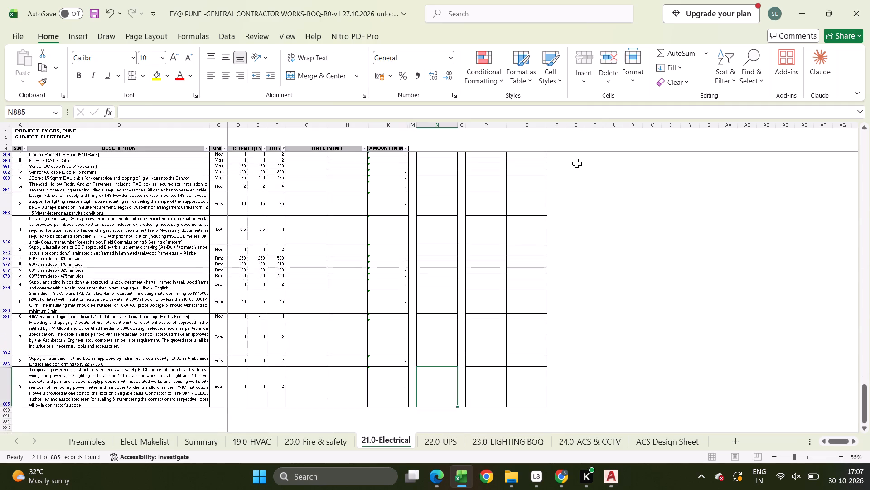
key("ctrl+shift+Up")
key("ctrl+d")
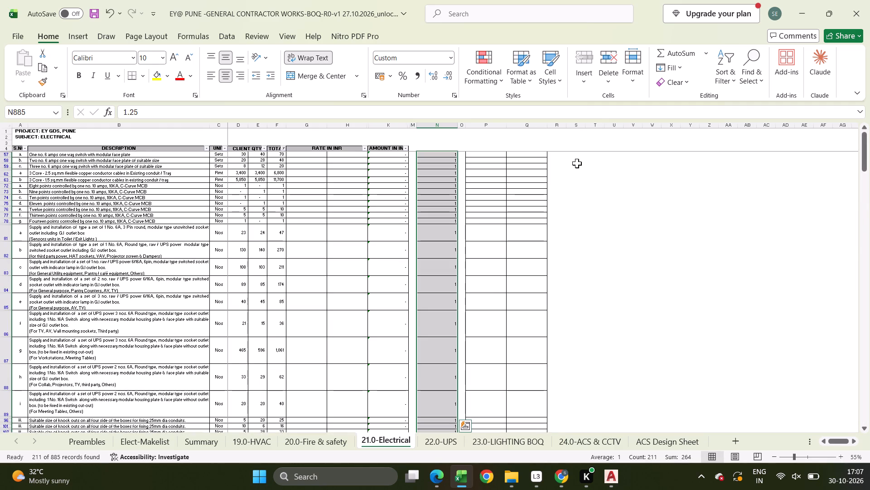
Apply the comma-style accounting number format to columns N through Q.
left_click_drag(437, 123, 535, 127)
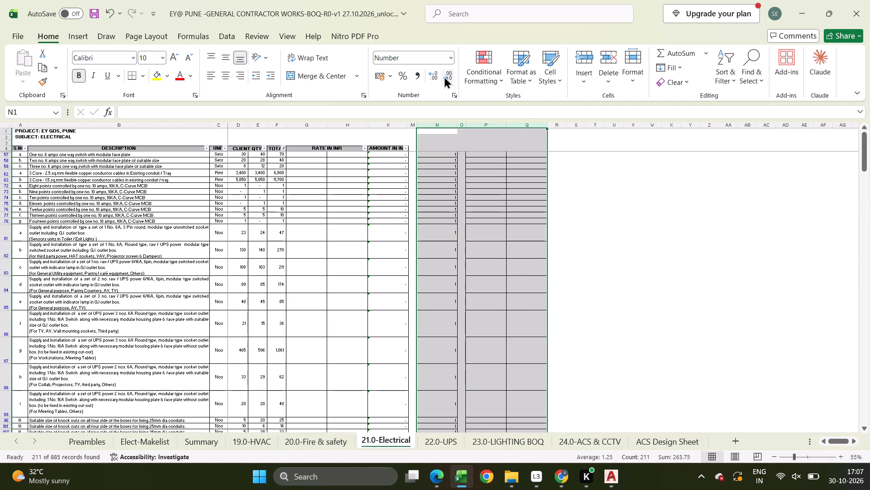
left_click(418, 74)
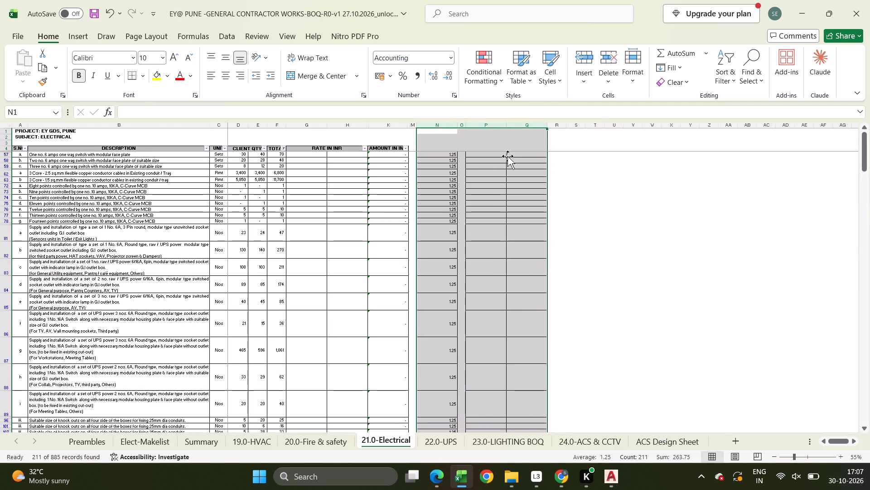
Enter the formula =P57*F57 in Q57 to multiply the column P rate by the total quantity.
left_click(511, 155)
key("equal")
key("Left")
key("asterisk")
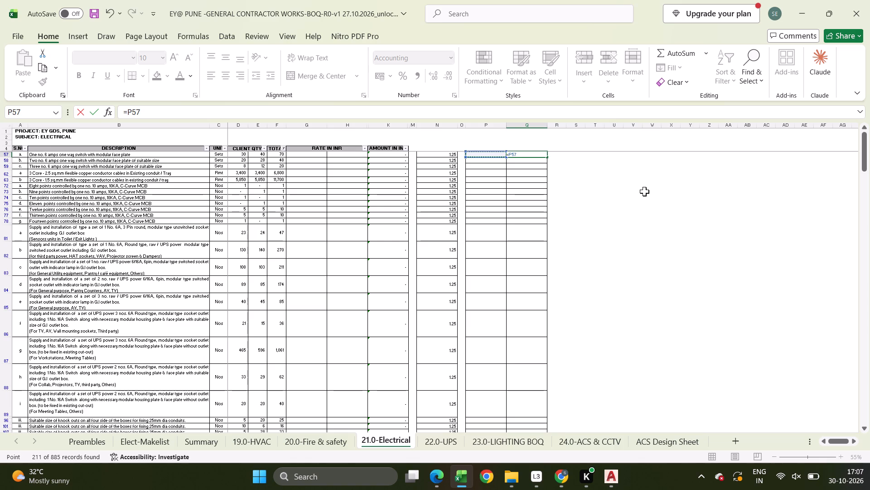
key("Left")
key("Left")
key("Left")
key("Left")
key("Left")
key("Left")
key("Left")
key("Left")
key("Return")
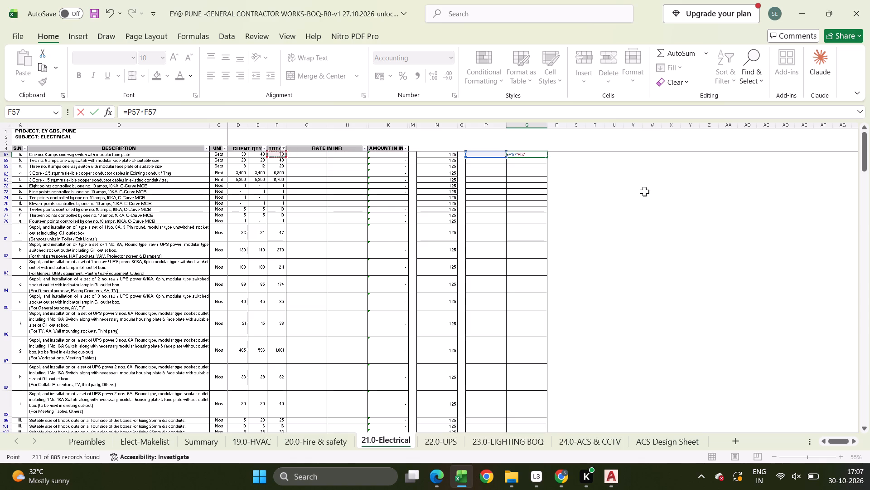
Fill the Q57 formula down the filtered rows of column Q to row 885.
key("Left")
key("Up")
key("Left")
key("Left")
key("ctrl+Down")
key("Right")
key("Right")
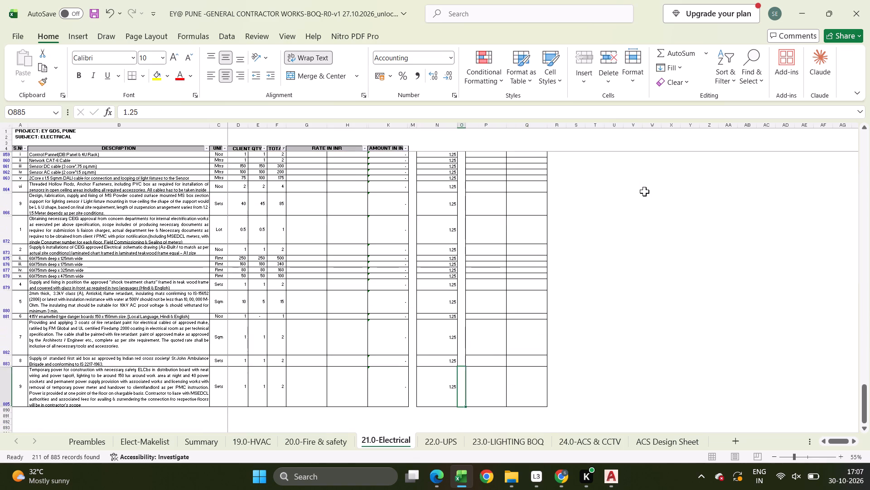
key("Right")
key("ctrl+shift+Up")
key("ctrl+d")
Enter =MROUND(N57*P57,5) in the supply rate cell G57.
key("Left")
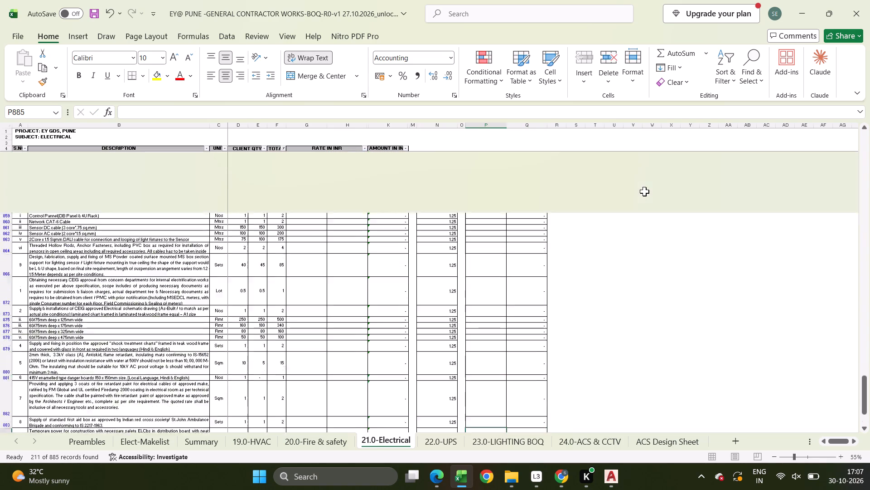
key("Left")
key("Left")
key("ctrl+Up")
key("Right")
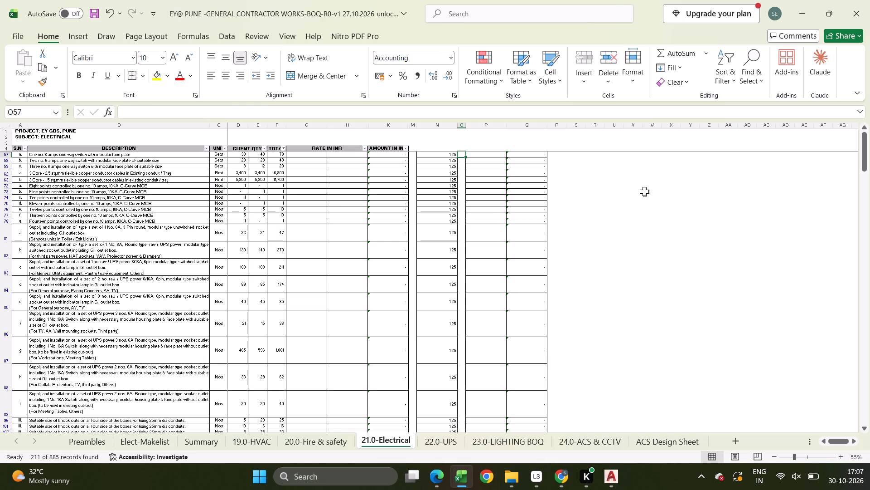
key("Left")
key("Left")
key("Left")
key("Right")
key("Left")
key("Left")
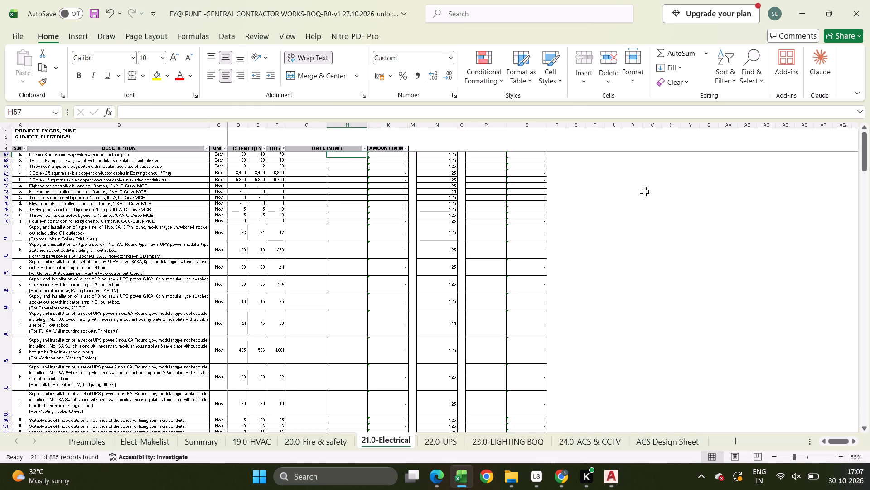
key("Left")
type("=mround(")
key("Right")
key("Right")
key("Right")
key("Right")
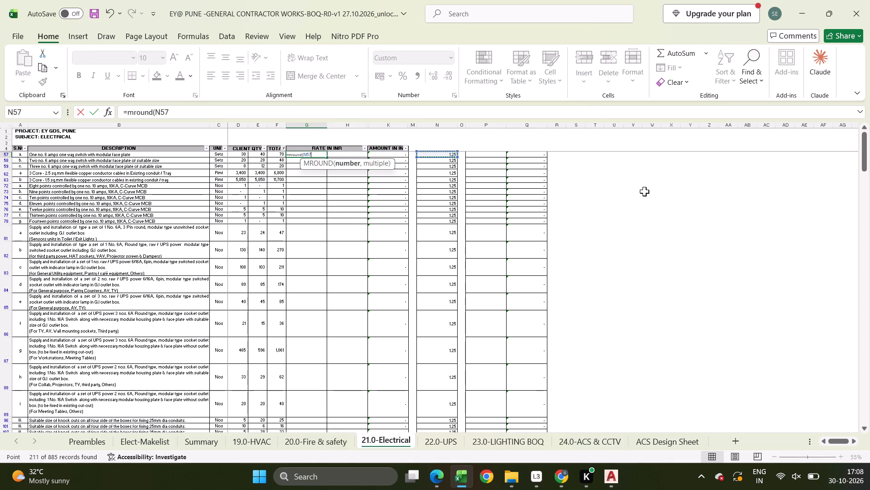
key("asterisk")
key("Right")
key("Right")
key("Right")
key("Right")
key("Right")
key("Right")
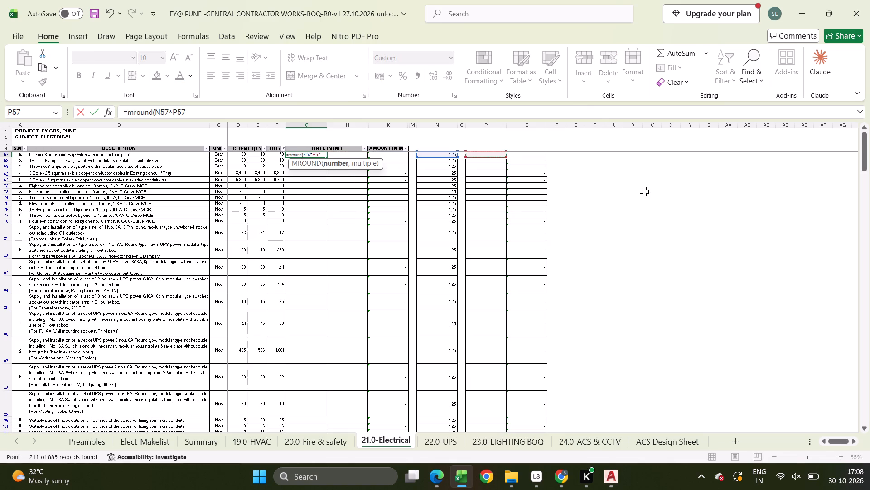
type(",5)")
key("Return")
Fill the G57 supply rate formula down the filtered rows of column G to row 885.
key("Left")
key("Up")
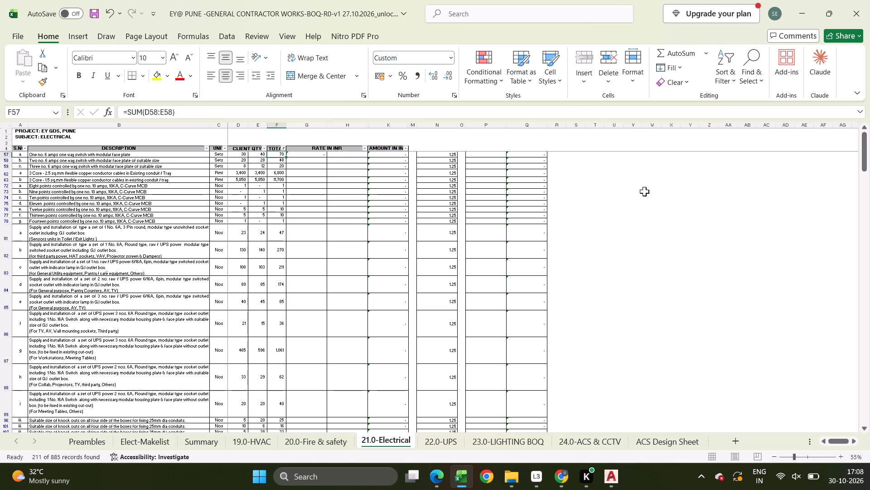
key("ctrl+Down")
key("Right")
key("ctrl+shift+Up")
key("ctrl+d")
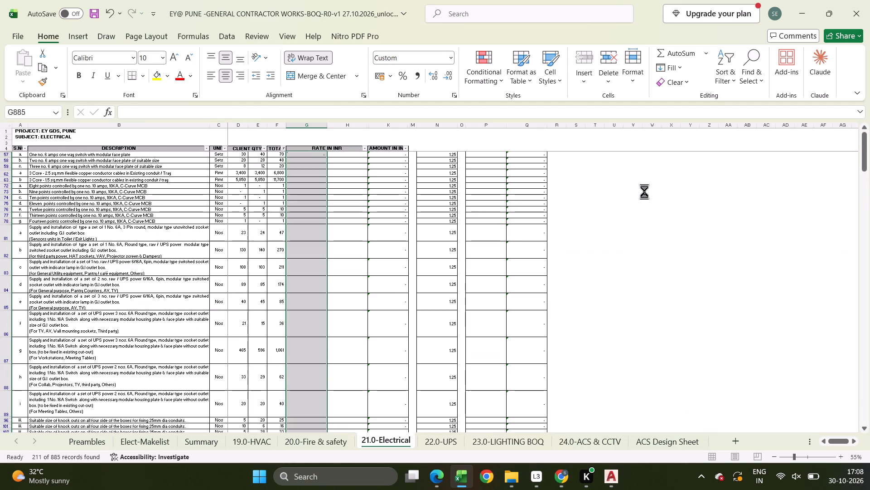
Enter the formula =G57*0.2 in H57 to calculate 20% of the supply rate.
key("Down")
key("Right")
key("Up")
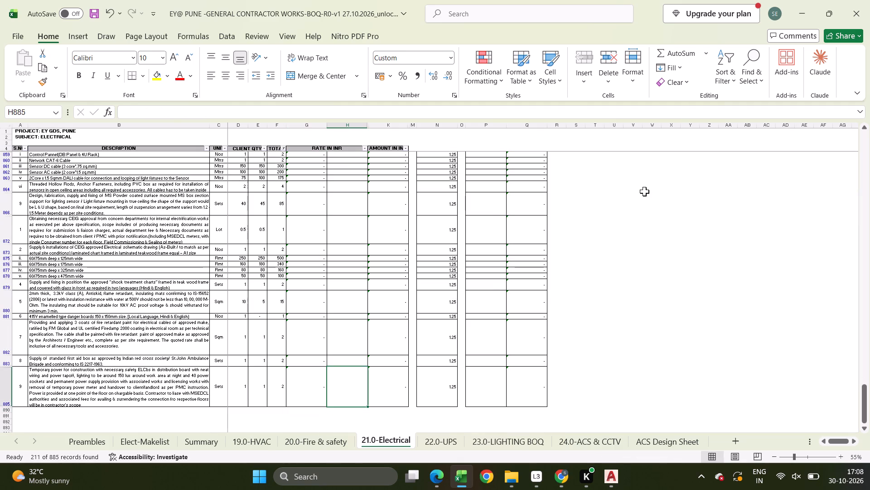
key("ctrl+Up")
key("Left")
key("Down")
key("Down")
key("Down")
key("Down")
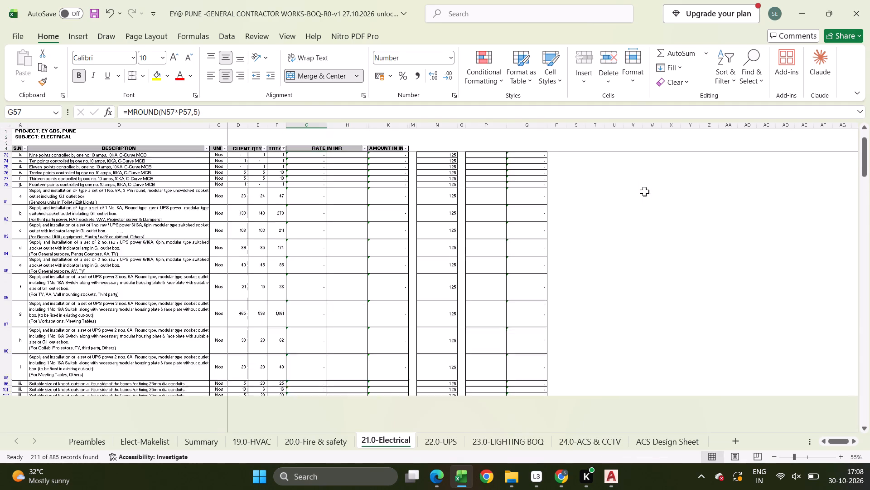
key("Right")
key("equal")
key("Left")
type("*.2")
key("BackSpace")
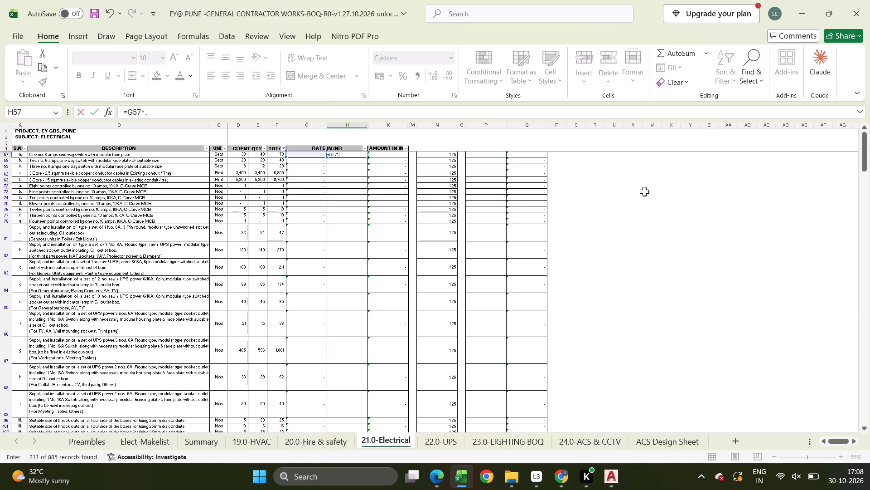
key("2")
key("Return")
Fill the H57 formula down the filtered rows of column H to row 885.
key("Left")
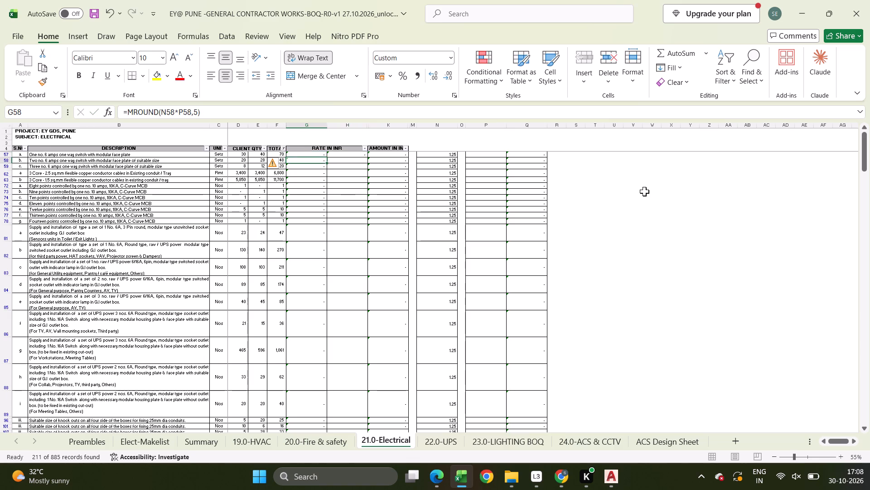
key("Up")
key("ctrl+Down")
key("Right")
key("Up")
key("Down")
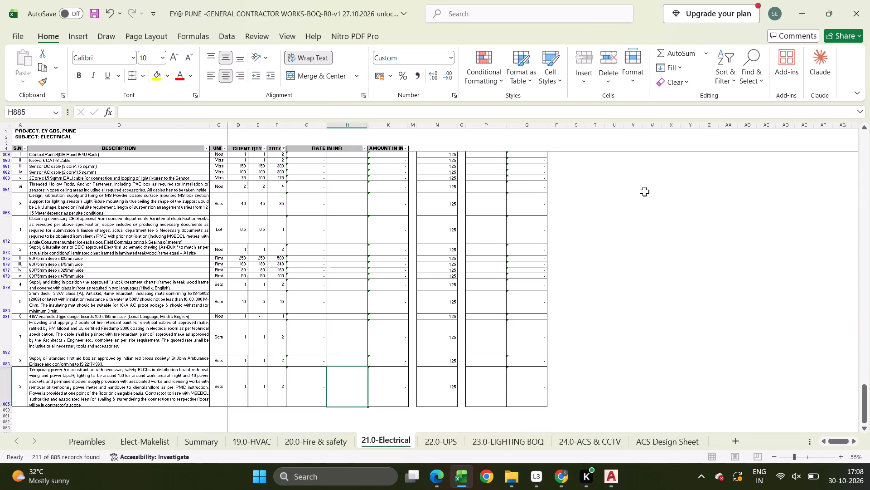
key("ctrl+shift+Up")
key("ctrl+d")
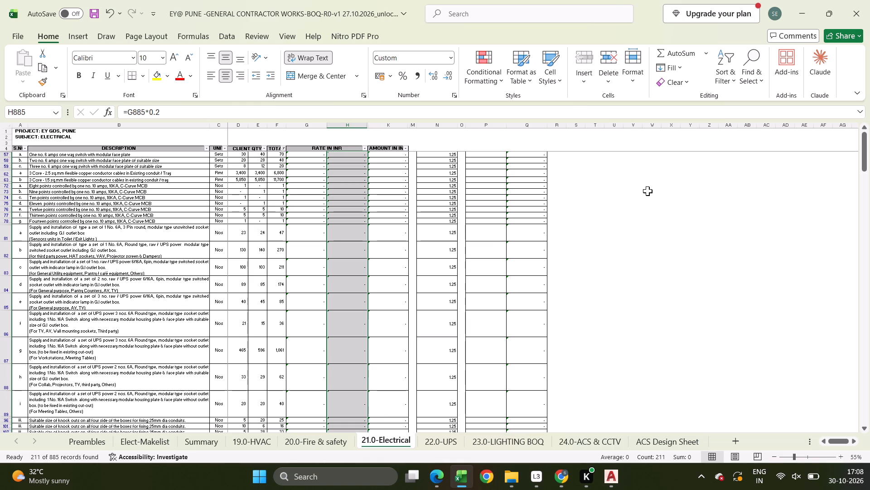
Enter the factor 0.35 in T174, on the row of the 3½ core 150 sq.mm XLPE Al. Ar. cable priced per Rmt.
scroll(247, 270, "down", 4)
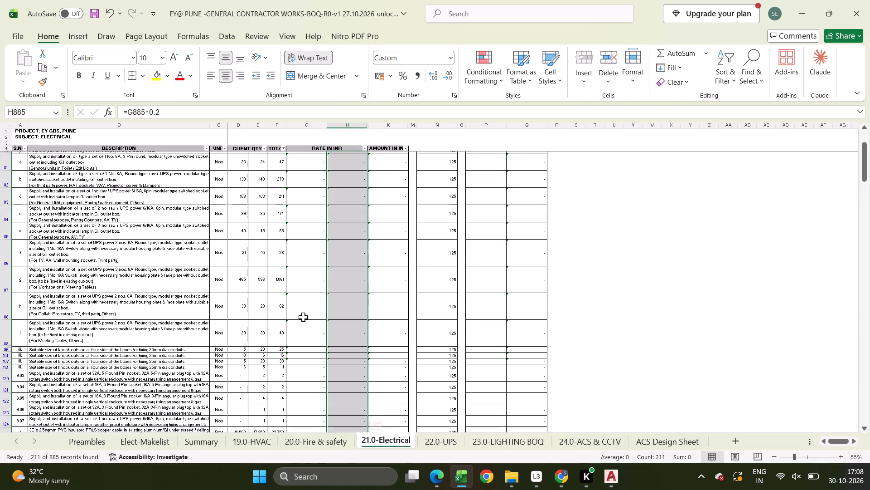
scroll(304, 318, "down", 16)
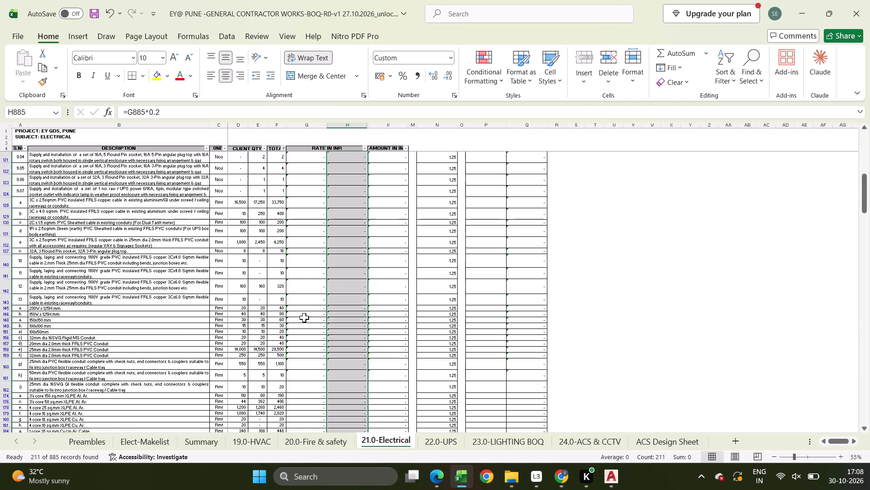
scroll(304, 318, "down", 4)
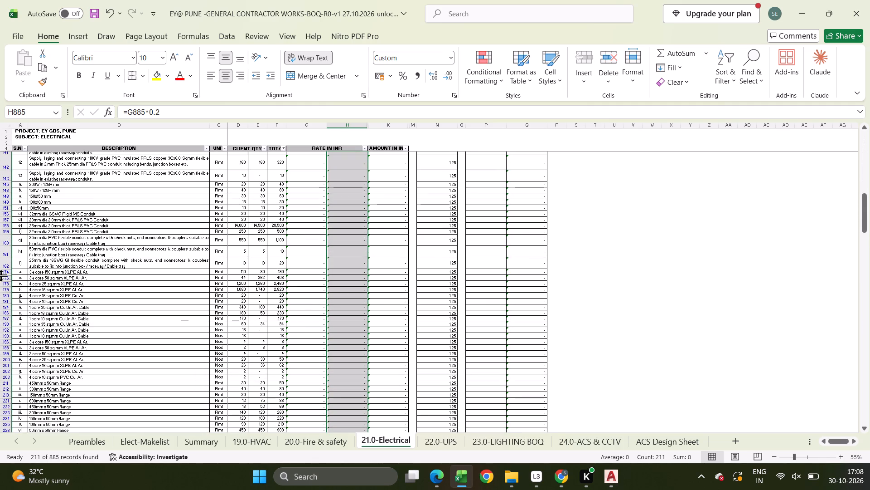
left_click(5, 272)
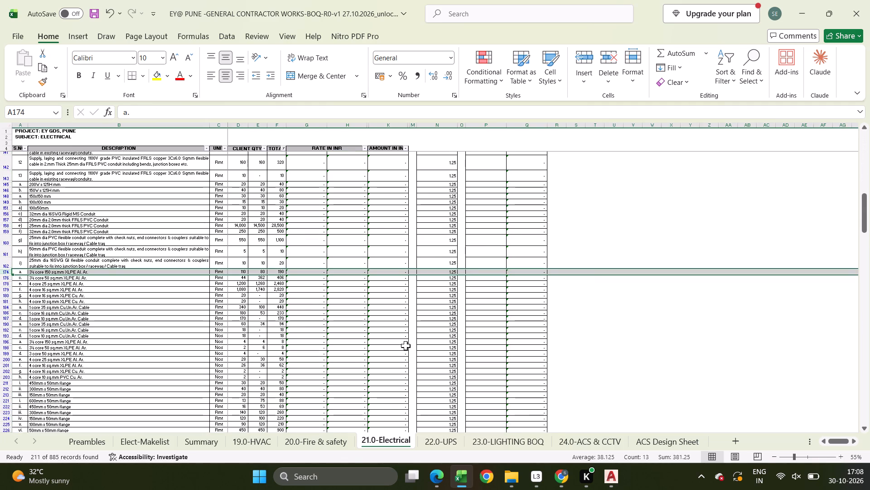
scroll(404, 346, "up", 2, "ctrl")
scroll(404, 346, "down", 4)
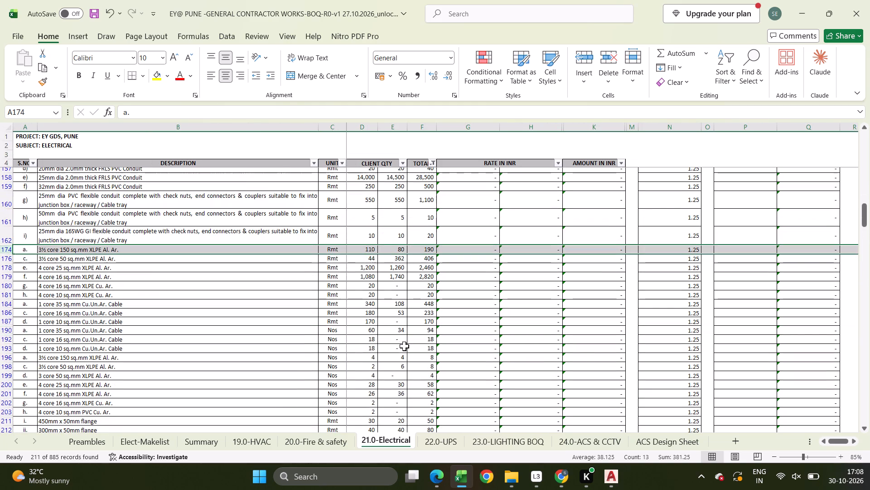
key("Right")
key("Right")
key("Right")
key("Right")
key("Right")
key("Right")
key("Right")
key("Right")
key("Right")
key("Right")
key("Right")
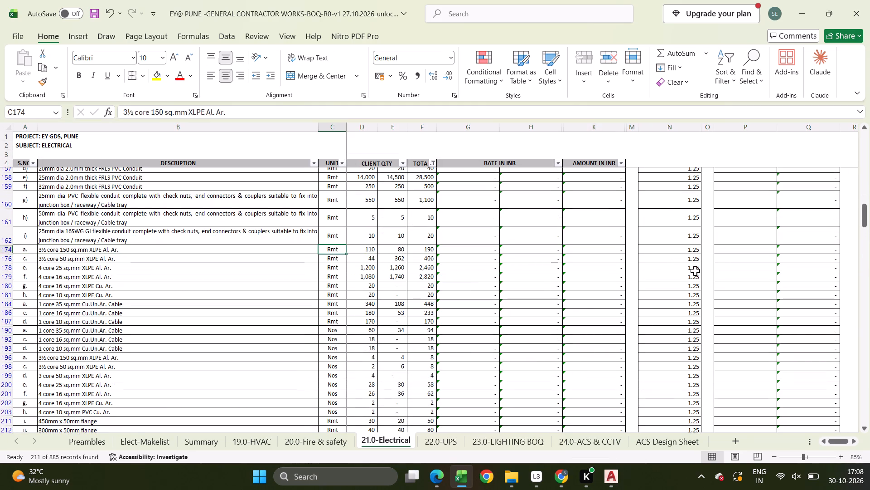
key("Right")
key("Right")
key("Right")
key("Right")
key("Right")
key("Right")
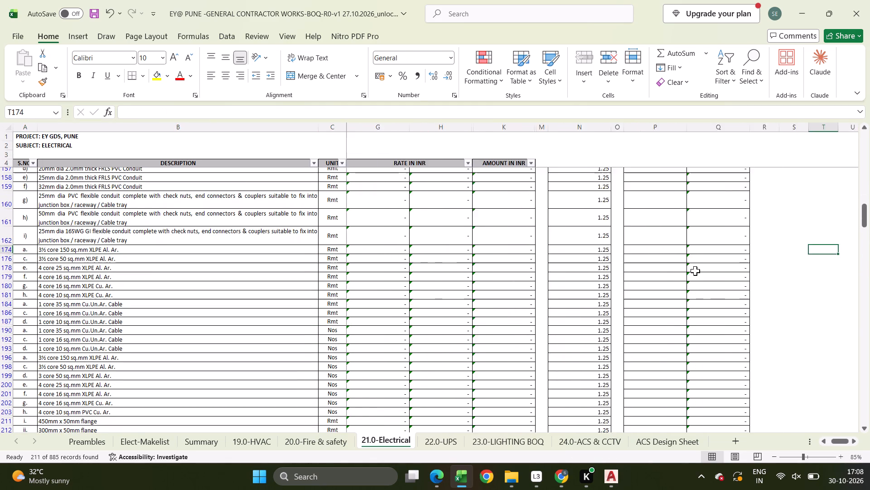
key("Right")
key("Right")
key("Right")
key("Left")
key("Left")
key("Left")
key("Left")
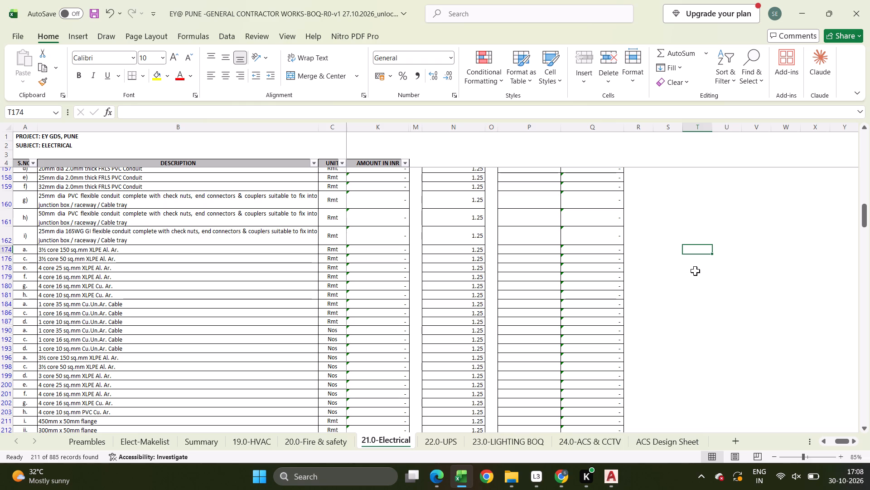
type(".35")
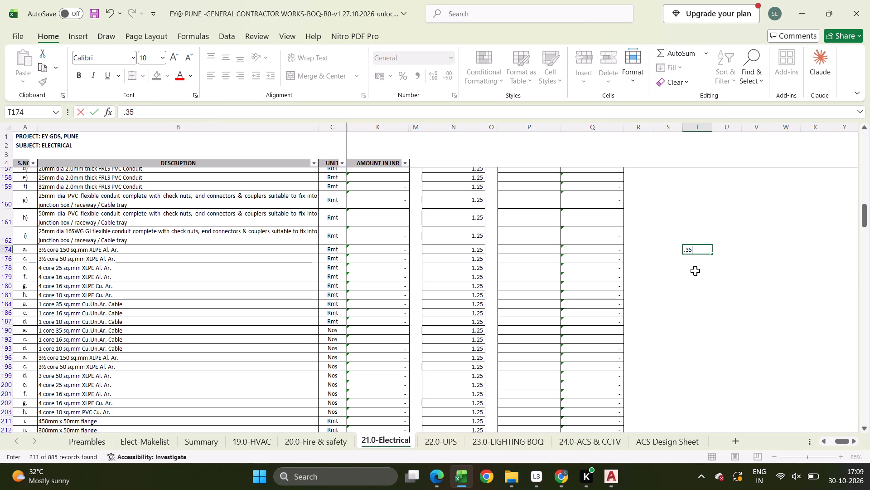
key("Left")
Enter the formula =T174*S174 in P174 as the base rate of the 3½ core 150 sq.mm cable.
key("Left")
key("Left")
key("Left")
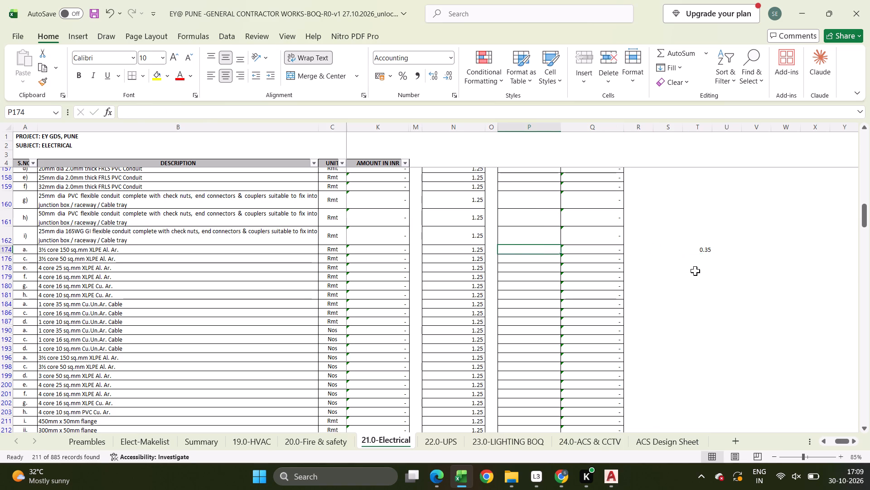
key("equal")
key("Right")
key("Right")
key("Right")
key("Right")
key("asterisk")
key("Left")
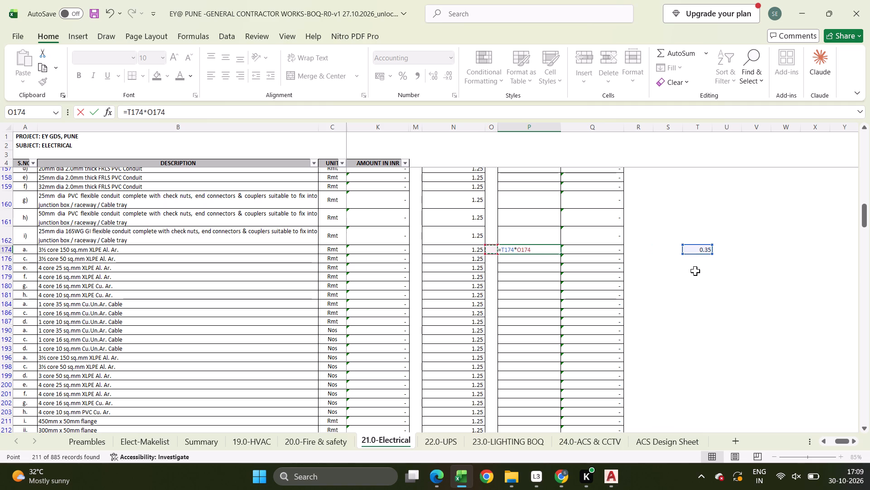
key("Right")
key("Right")
key("Right")
key("Right")
key("Return")
Fill P174:T174 down the filtered cable rows to row 187, copying the base-rate formula and the 0.35 factor.
key("Up")
key("Right")
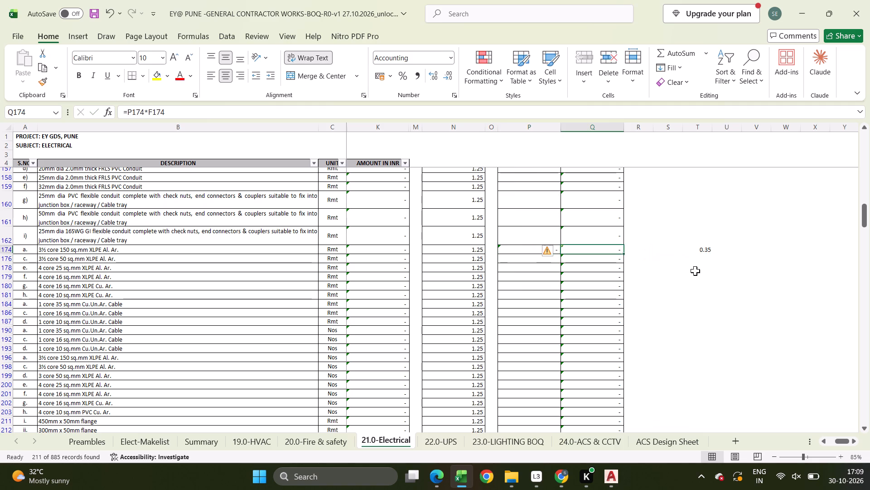
key("Down")
key("Left")
key("Up")
key("ctrl+shift+Right")
key("ctrl+shift+Right")
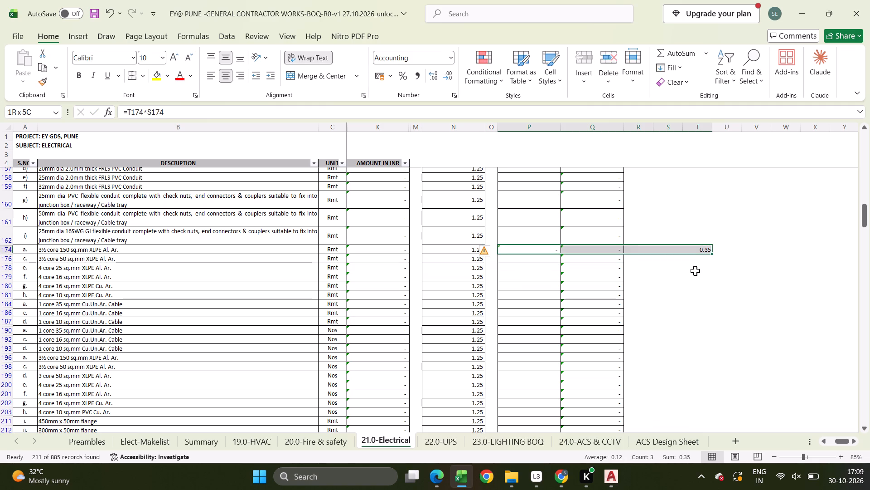
key("shift+Down")
key("shift+Down")
key("shift+Down")
key("shift+Down")
key("shift+Down")
key("shift+Down")
key("shift+Down")
key("shift+Down")
key("shift+Down")
key("shift+Up")
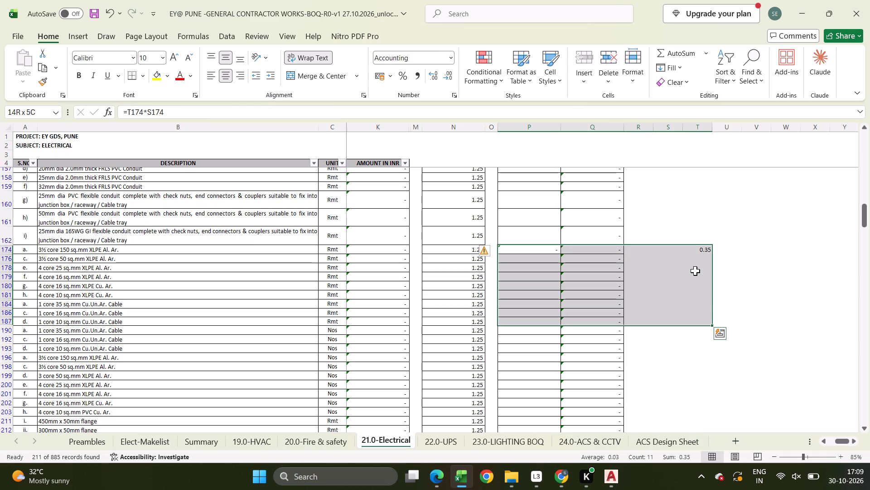
key("ctrl+d")
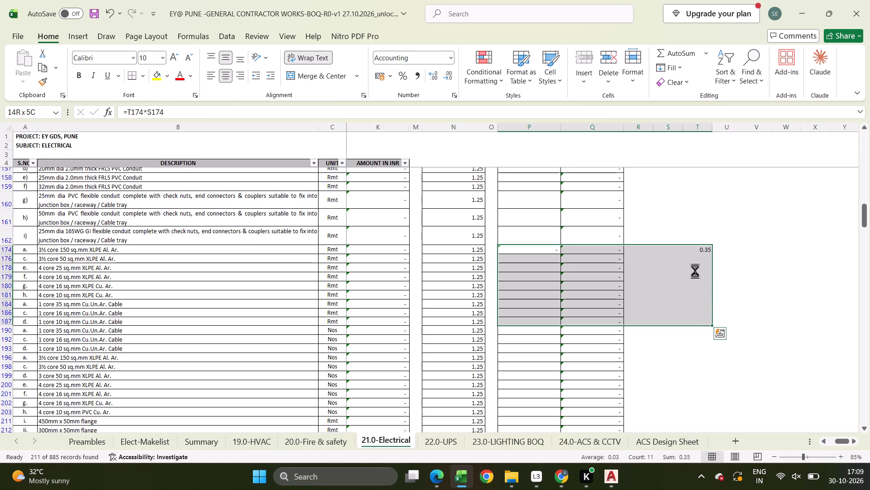
Select cell S174 beside the 0.35 factor on the 3½ core 150 sq.mm cable row.
key("Right")
key("Right")
key("Right")
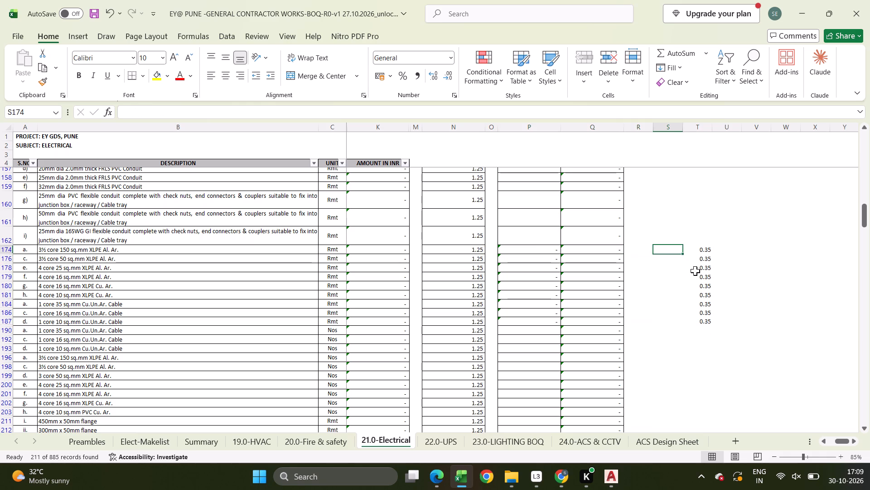
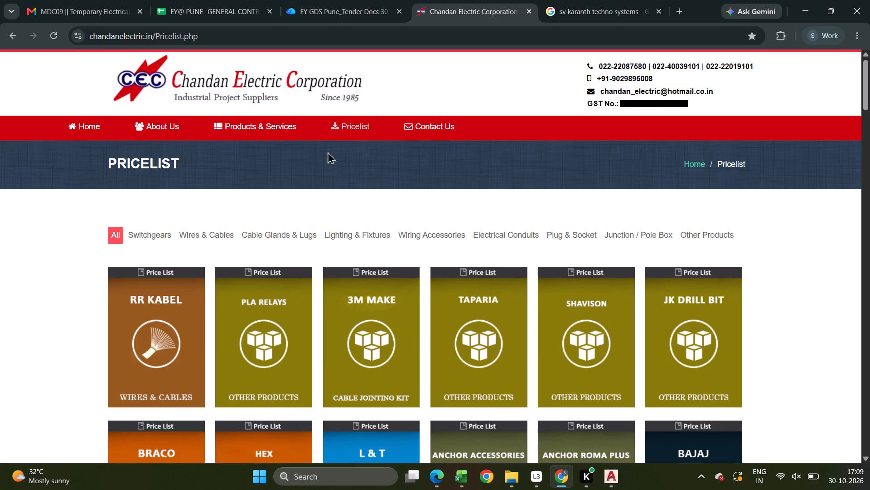
Open the POLYCAB price list from the Wires & Cables category of the Chandan Electric price lists.
left_click(215, 227)
left_click(368, 318)
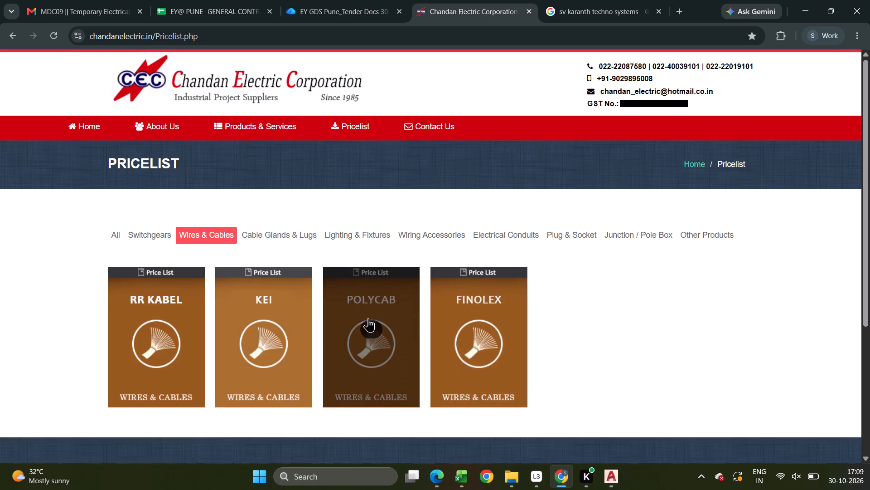
left_click(370, 323)
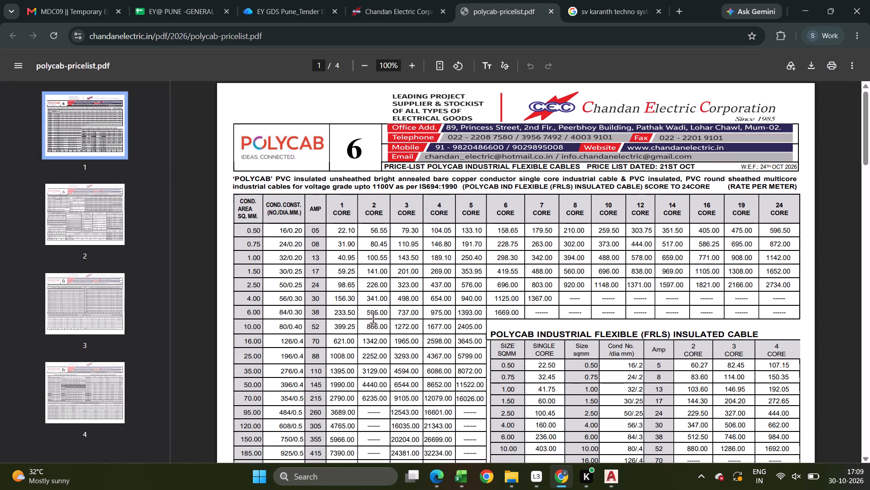
Find the 150 sq.mm aluminium armoured row in the Polycab price list and enter the 3.5 core price 2780 in S174 of the Excel sheet.
key("alt+Tab")
key("alt+Tab")
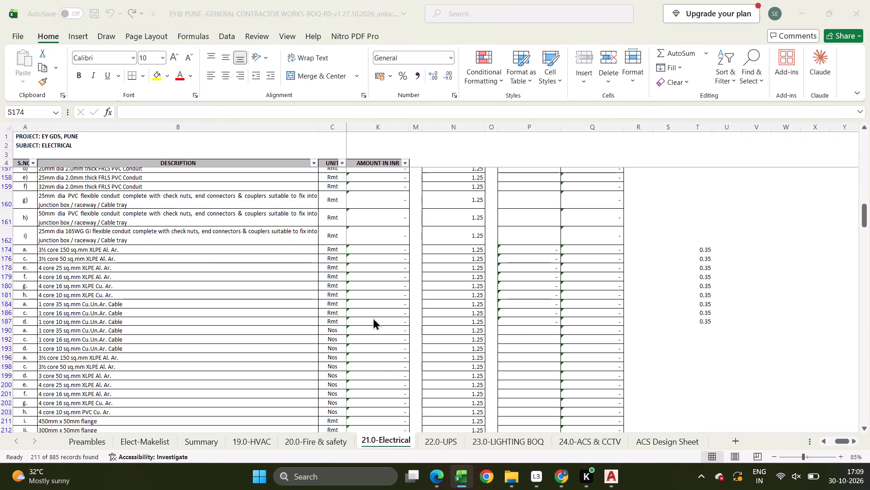
scroll(528, 314, "down", 19)
scroll(527, 314, "down", 6)
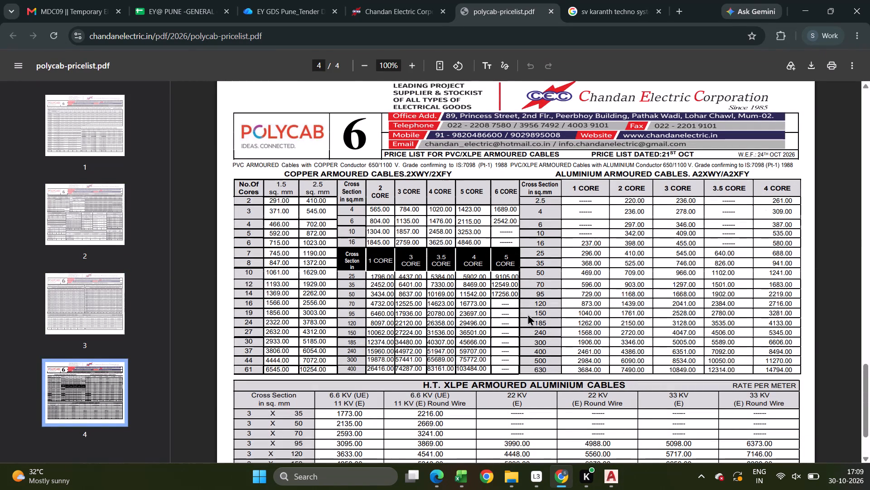
left_click_drag(530, 313, 763, 316)
key("alt+Tab")
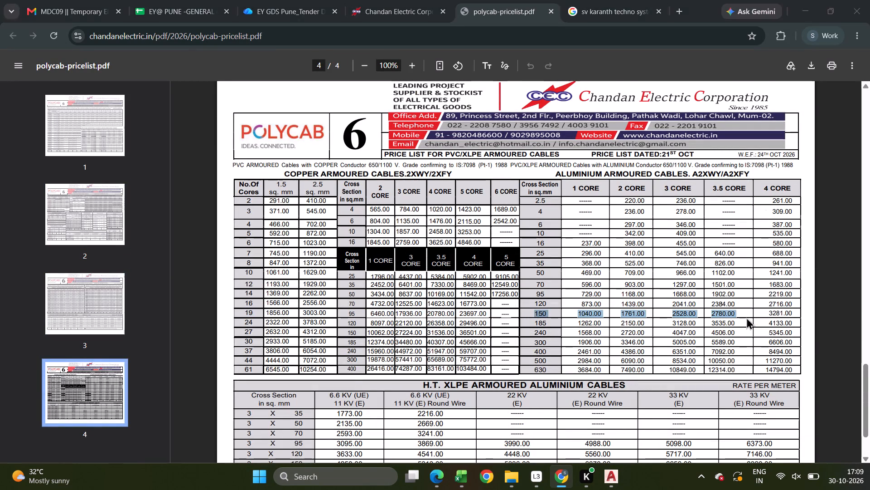
key("3")
key("Escape")
key("2")
type("780")
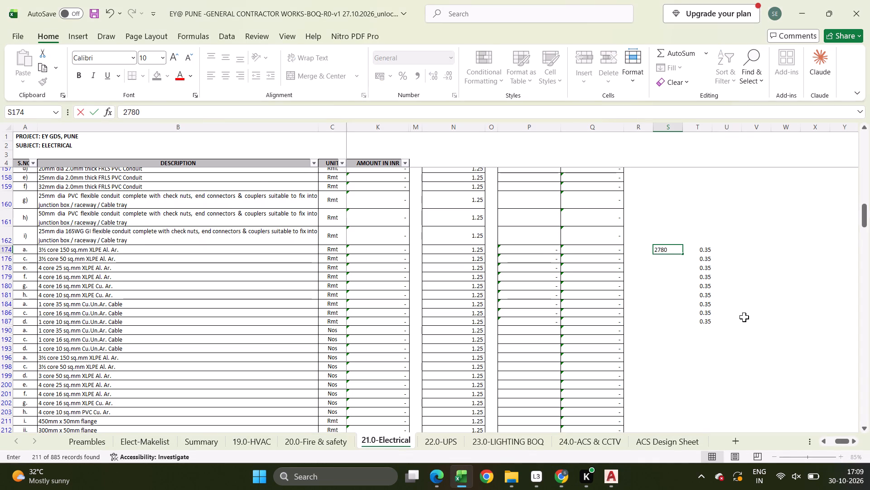
key("Return")
Enter Polycab list prices 1102 in S176 for the 3½ core 50 sq.mm and 688 in S178 for the 4 core 25 sq.mm aluminium cables.
key("alt+Tab")
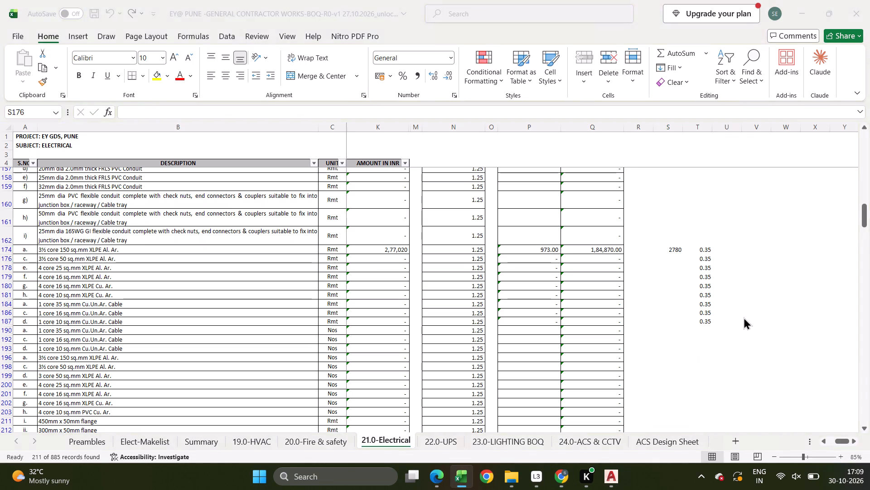
key("alt+Tab")
type("1102")
key("Return")
key("alt+Tab")
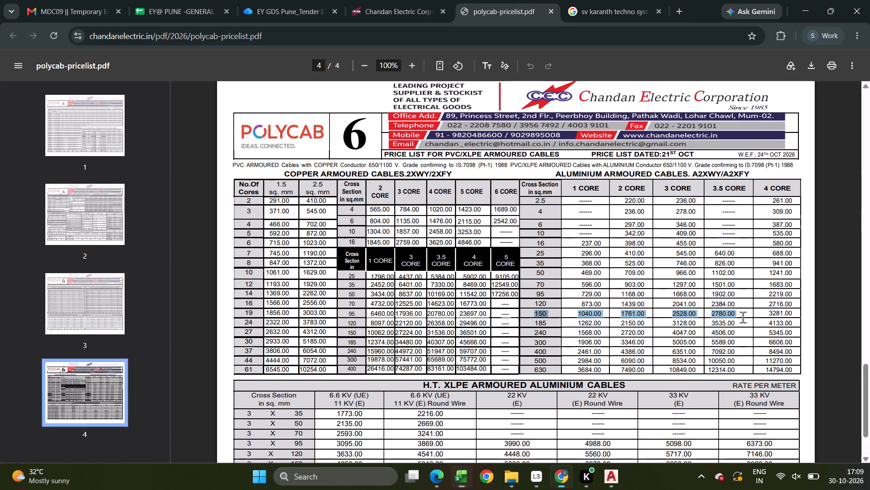
key("alt+Tab")
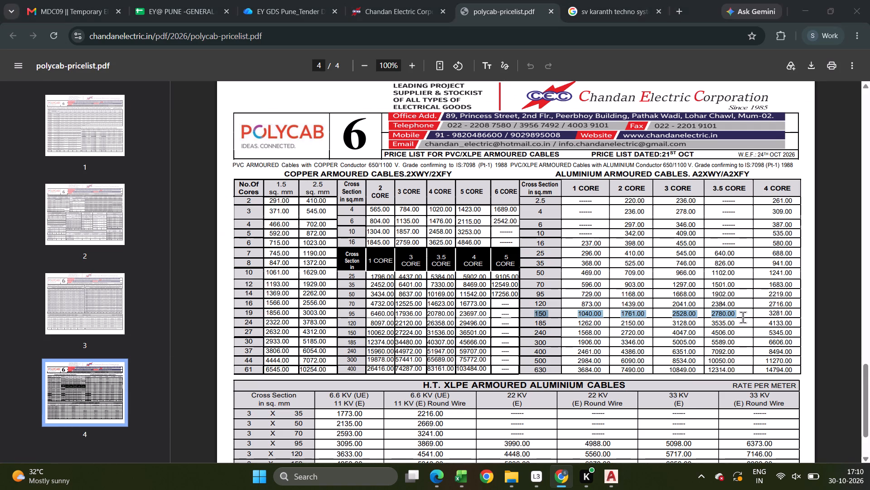
type("688")
key("Return")
Enter the Polycab list price 580 in S179 for the 4 core 16 sq.mm XLPE Al. Ar. cable.
key("alt+Tab")
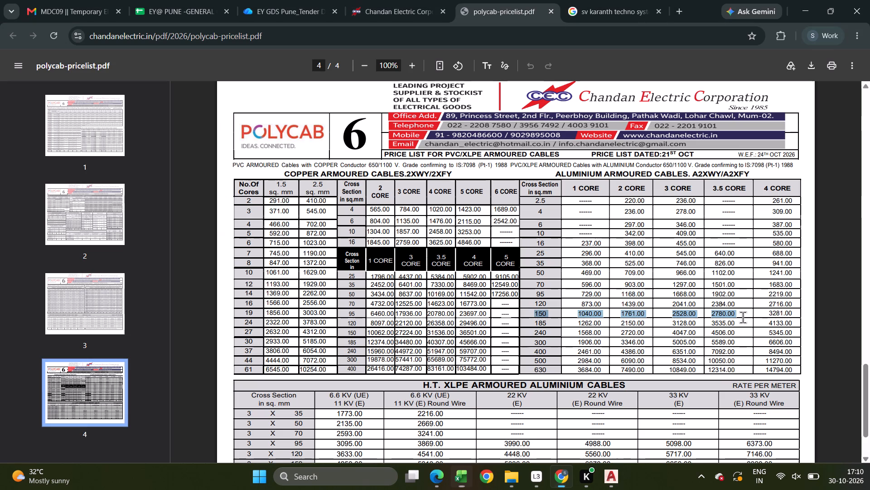
key("alt+Tab")
type("850")
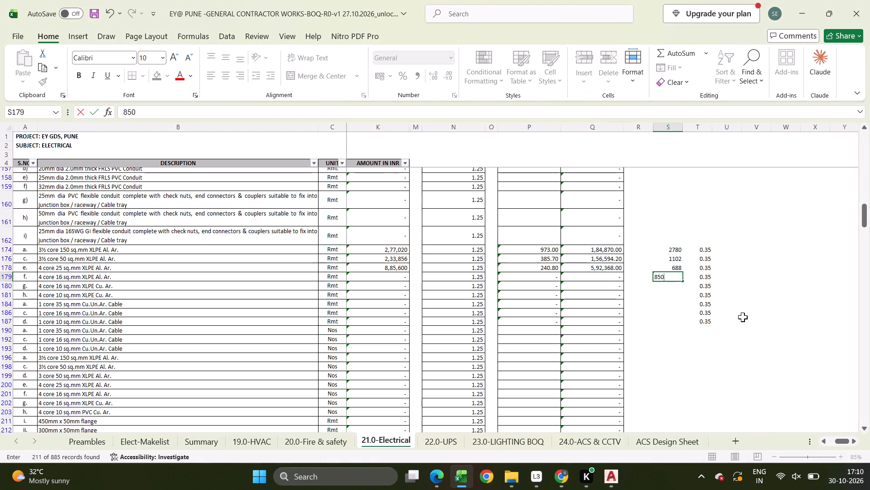
key("Return")
key("Up")
type("580")
key("Return")
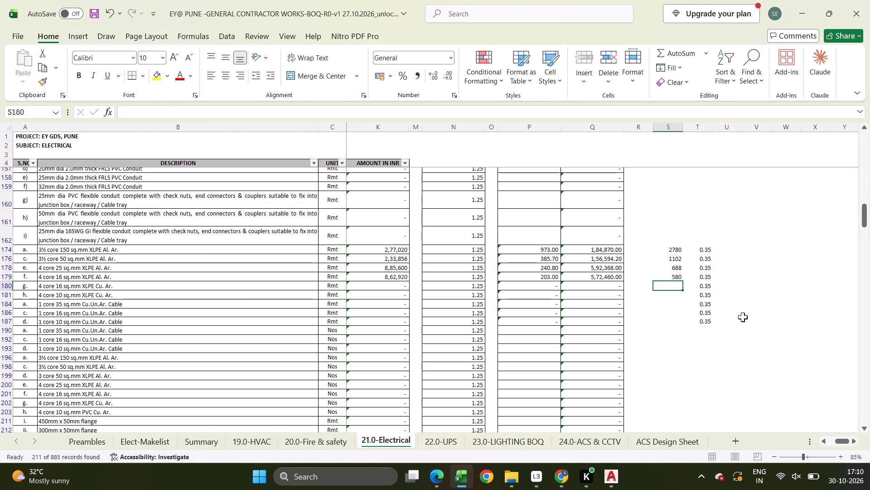
Enter Polycab copper armoured list prices 3625 in S180 for the 4 core 16 sq.mm and 2458 in S181 for the 4 core 10 sq.mm cable.
key("alt+Tab")
key("alt+Tab")
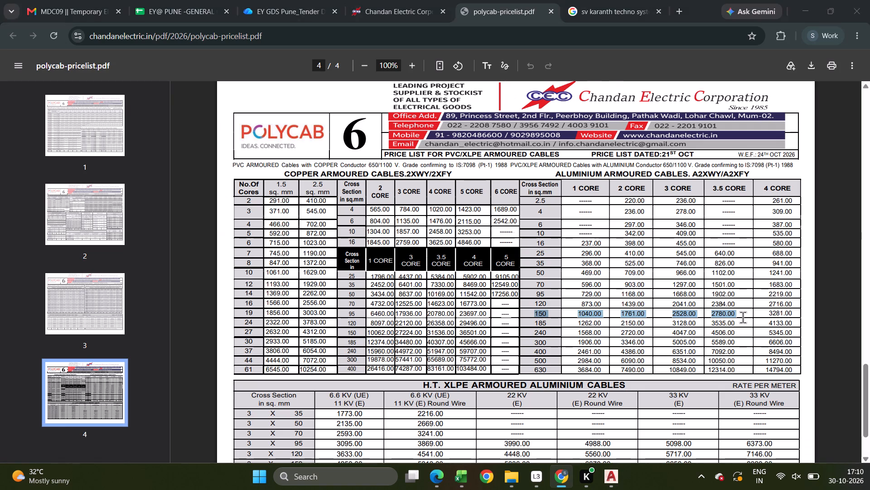
type("32")
key("Escape")
type("3625")
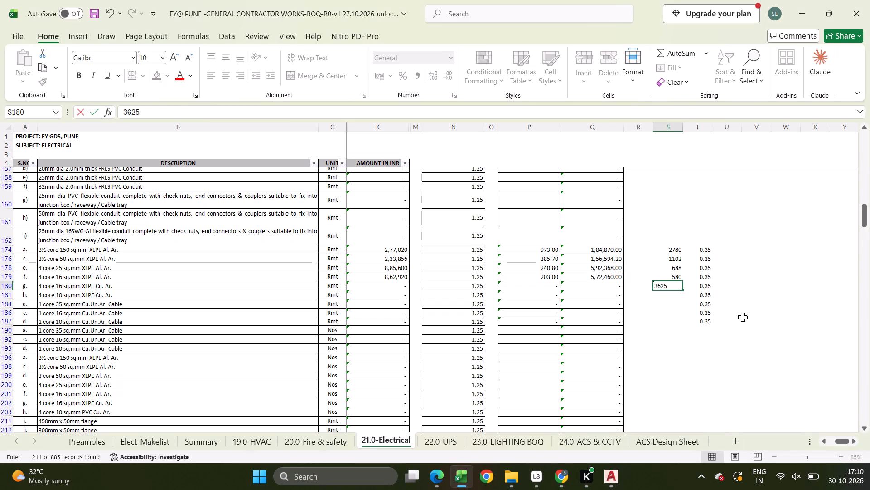
key("Return")
key("alt+Tab")
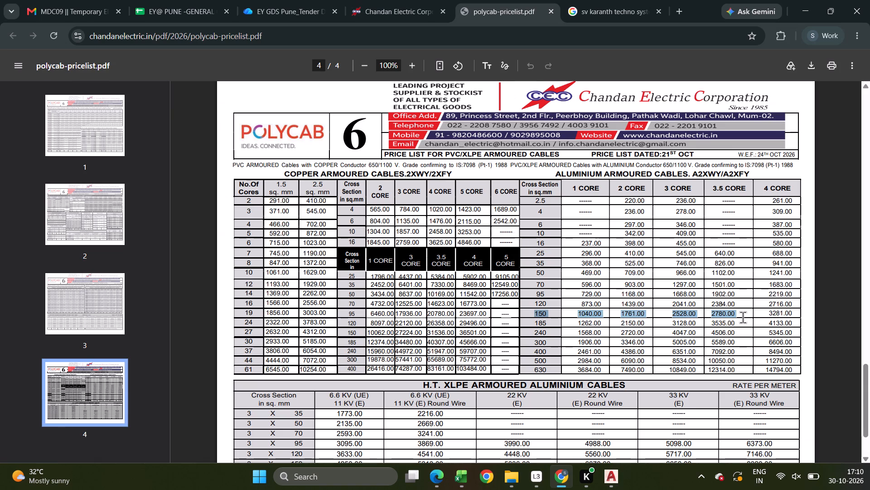
key("alt+Tab")
type("2458")
key("Return")
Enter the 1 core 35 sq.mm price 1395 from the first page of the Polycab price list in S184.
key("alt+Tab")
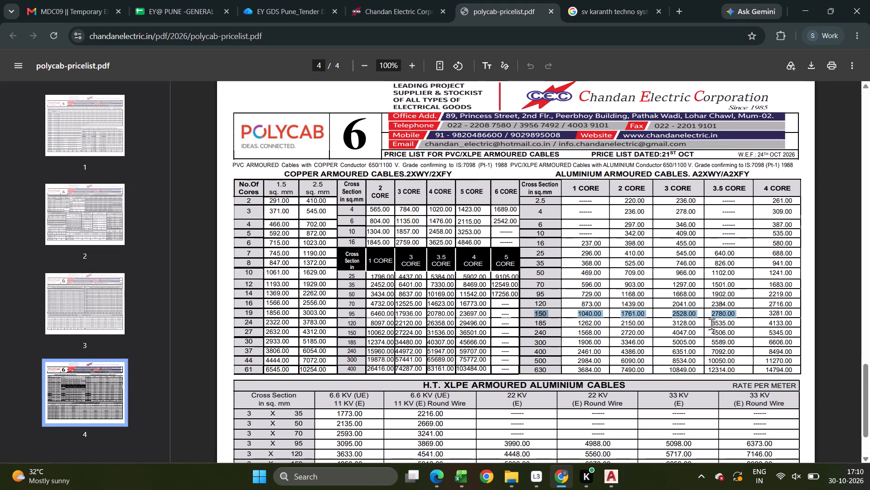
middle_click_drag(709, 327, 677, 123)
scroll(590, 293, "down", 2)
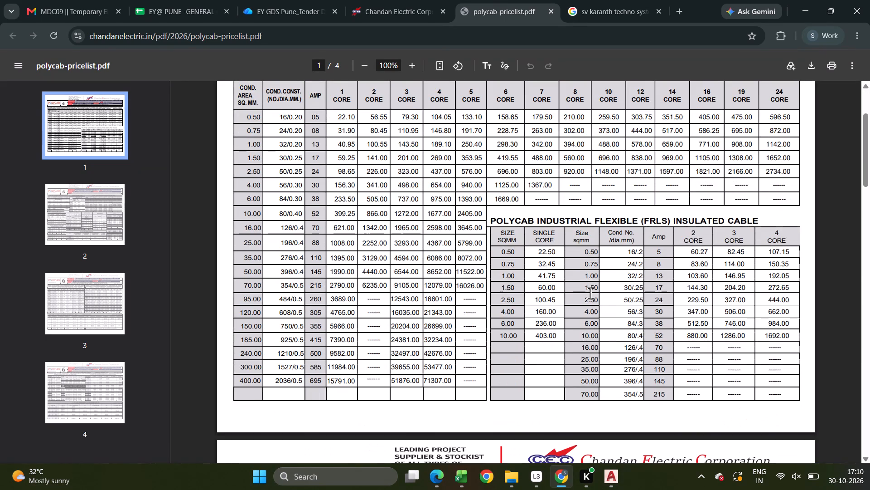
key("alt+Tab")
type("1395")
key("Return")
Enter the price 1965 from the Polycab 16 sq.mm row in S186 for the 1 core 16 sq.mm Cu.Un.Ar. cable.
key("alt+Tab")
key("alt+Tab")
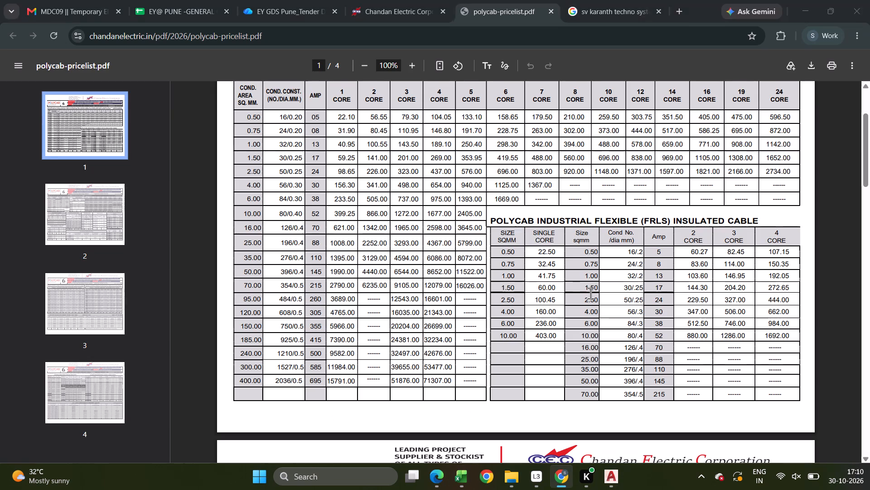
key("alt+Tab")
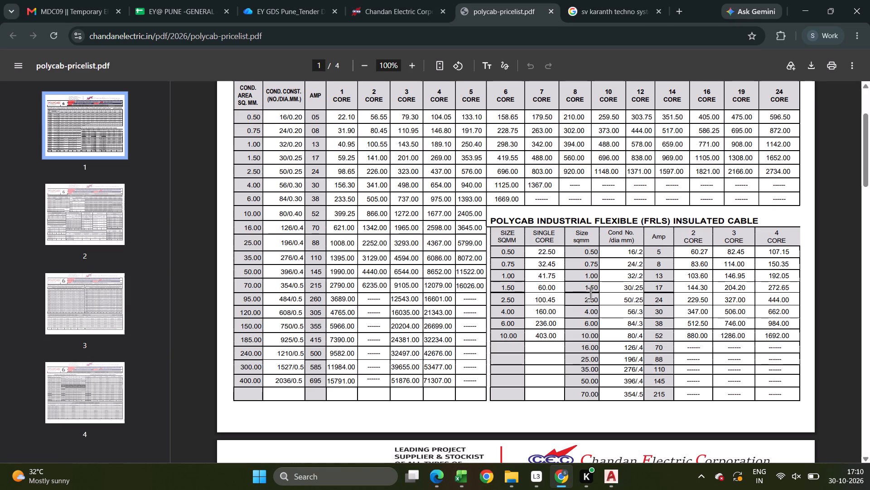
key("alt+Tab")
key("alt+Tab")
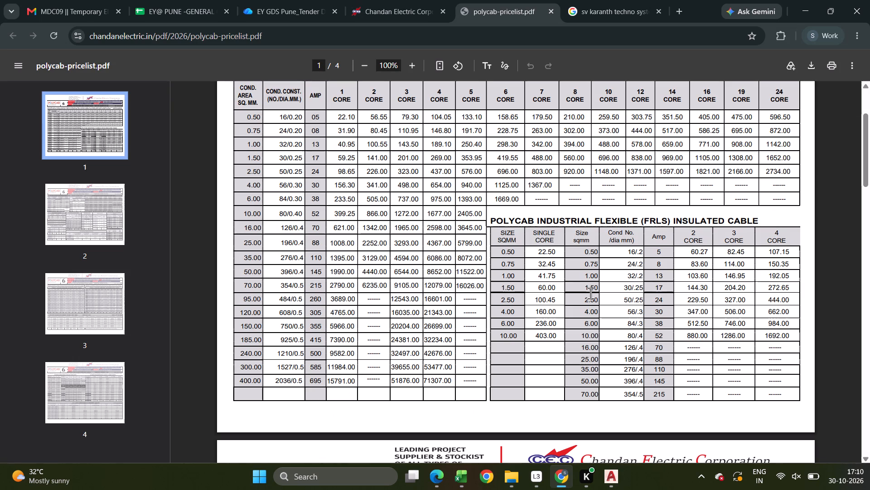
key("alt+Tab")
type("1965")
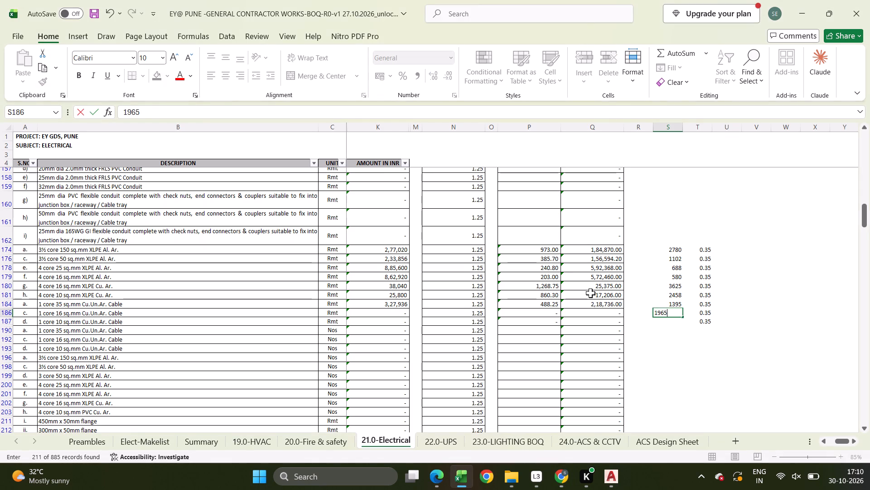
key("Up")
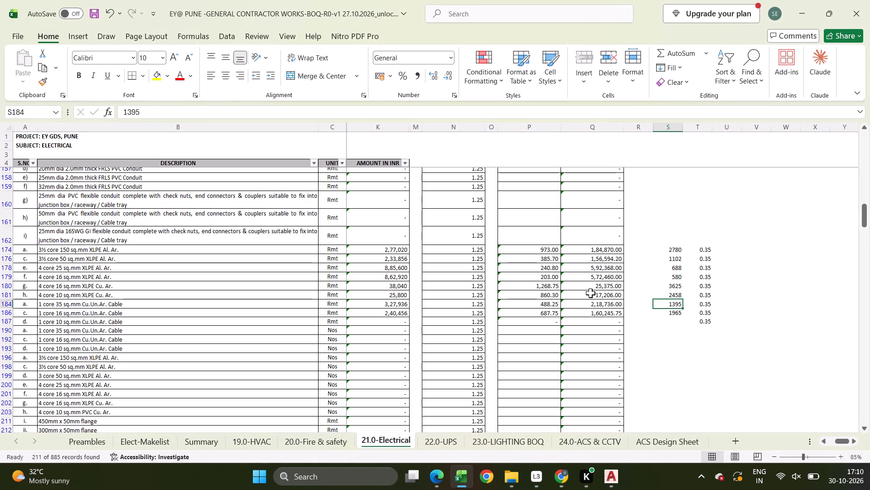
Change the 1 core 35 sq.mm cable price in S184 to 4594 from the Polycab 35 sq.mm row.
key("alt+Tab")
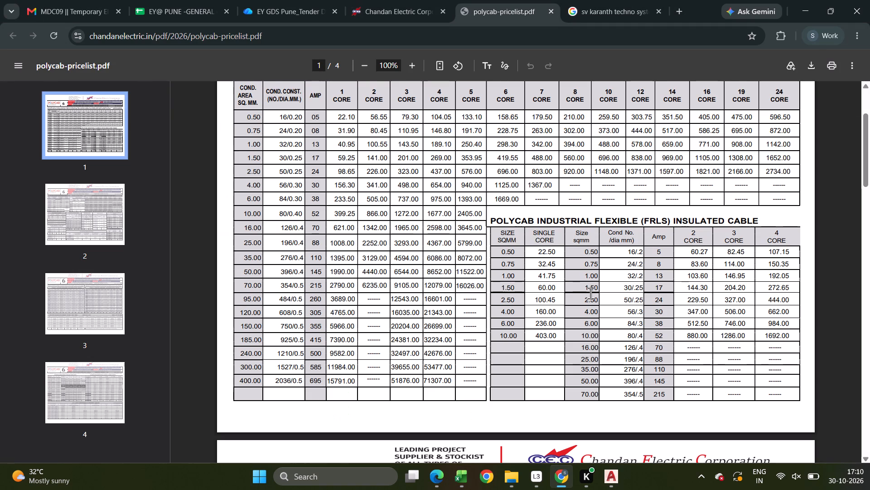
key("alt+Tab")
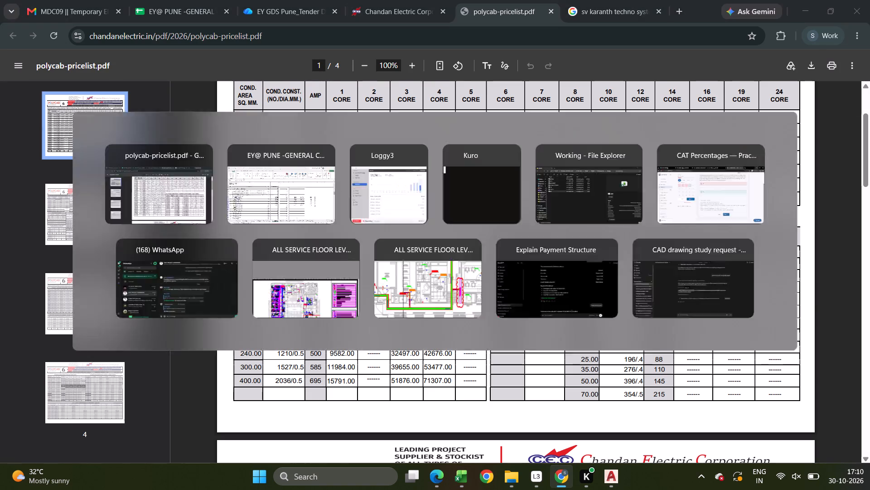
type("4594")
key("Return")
Enter the Polycab 1 core price 399.25 in S187 for the 1 core 10 sq.mm Cu.Un.Ar. cable.
key("Return")
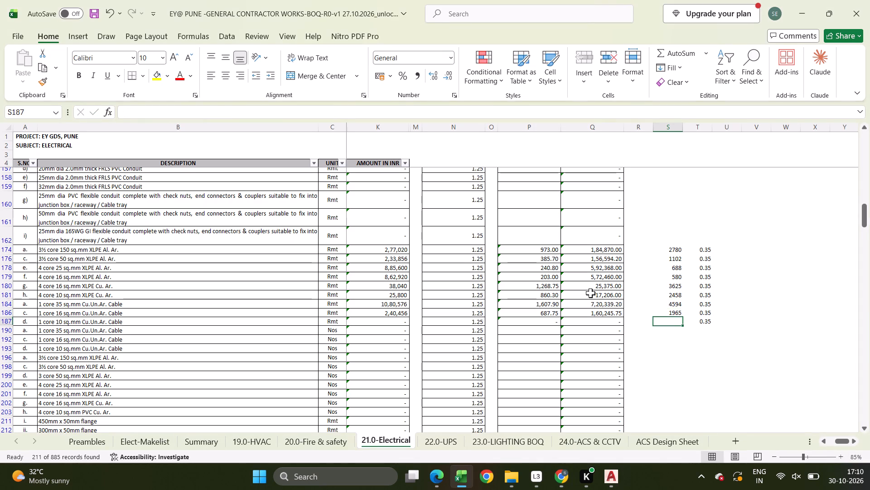
key("alt+Tab")
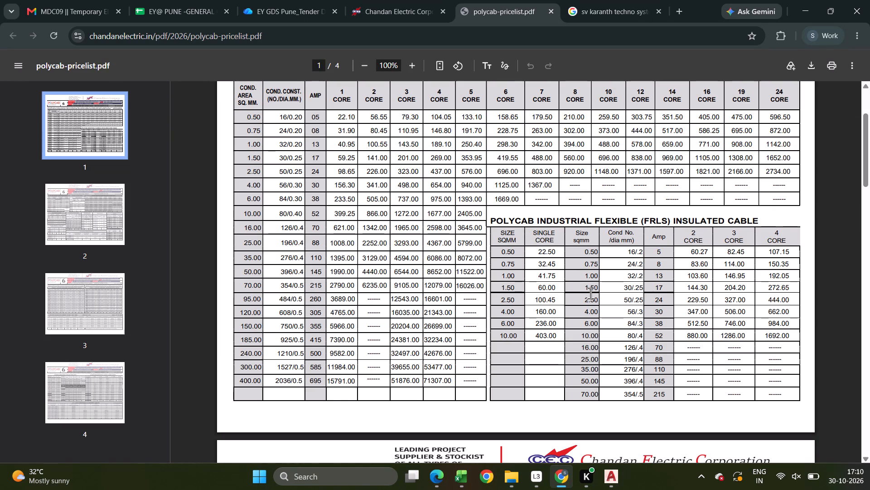
key("alt+Tab")
type("33")
key("Escape")
type("399.25")
key("Up")
Set the 1 core 35 sq.mm Cu.Un.Ar. cable price in S184 to the Polycab 1 core price 1395.
key("Up")
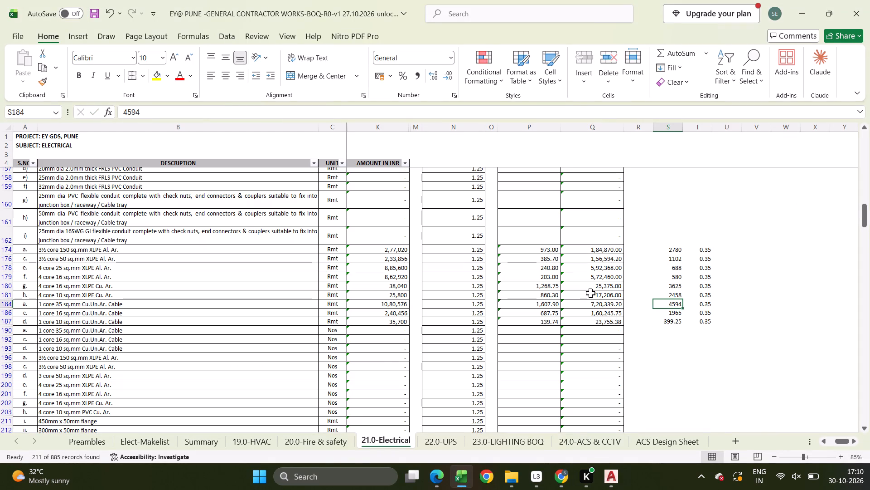
key("alt+Tab")
key("alt+Tab")
type("1395")
key("Return")
Set the 1 core 16 sq.mm Cu.Un.Ar. cable price in S186 to the Polycab 1 core price 621.
key("alt+Tab")
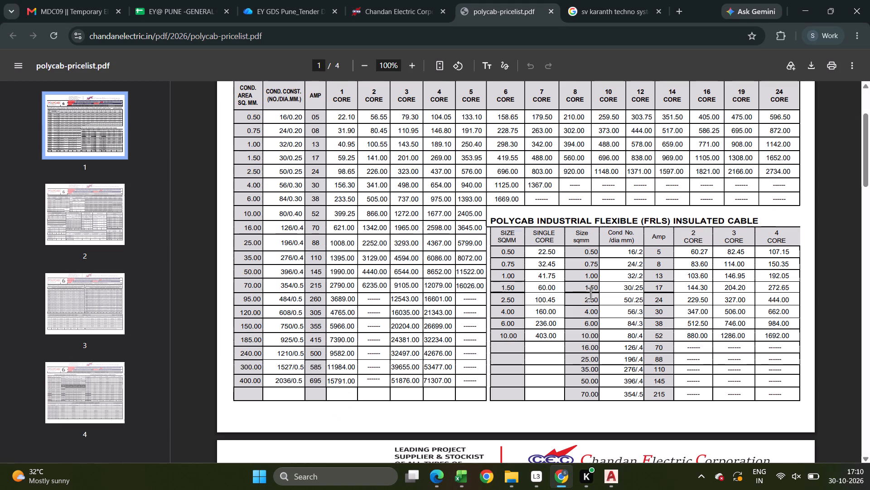
key("alt+Tab")
type("621")
key("Return")
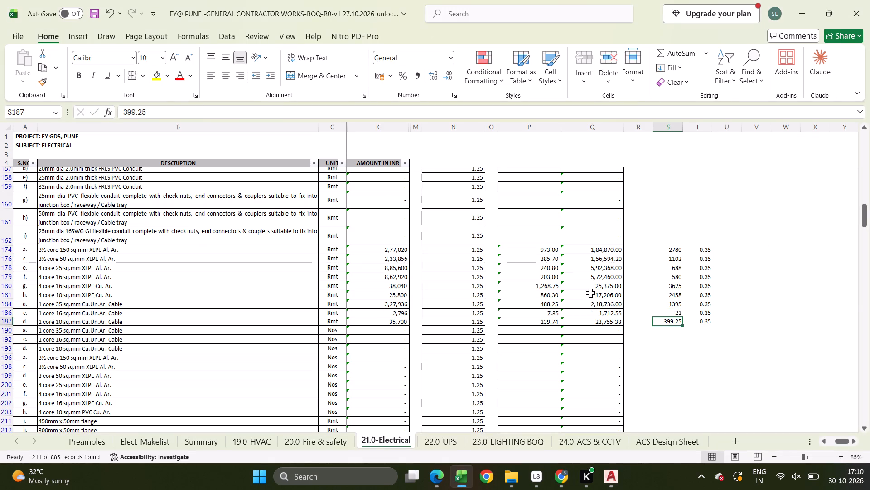
key("Up")
type("621")
key("Return")
Enter base rates 350, 250 and 250 in P190, P192 and P193 for the 35, 16 and 10 sq.mm 1 core cable items priced per Nos.
scroll(228, 381, "down", 1)
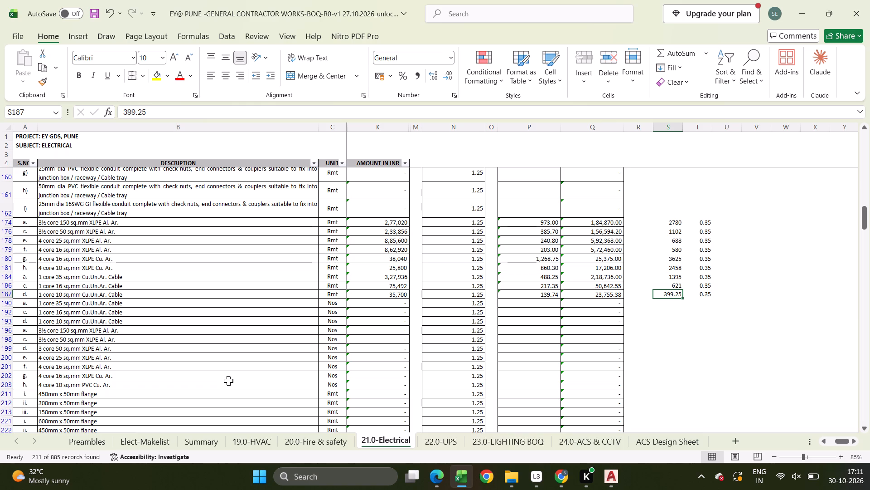
left_click(537, 304)
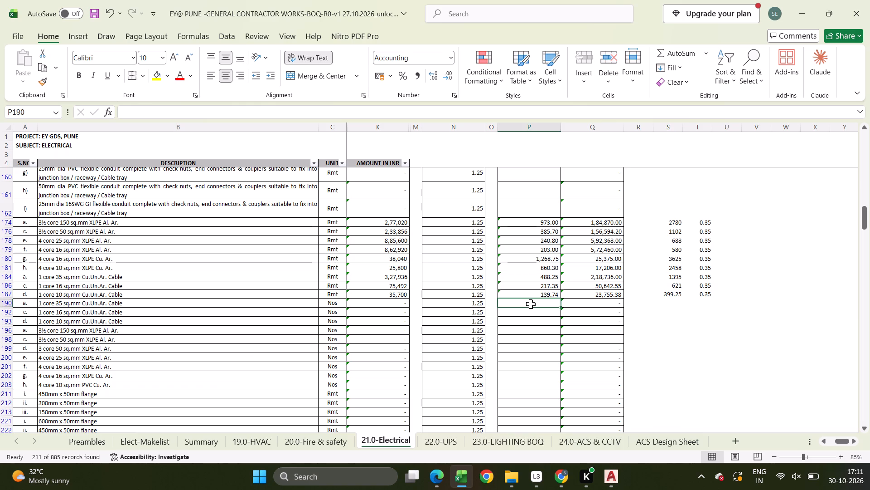
type("350")
key("Return")
type("250")
key("Return")
type("250")
key("Return")
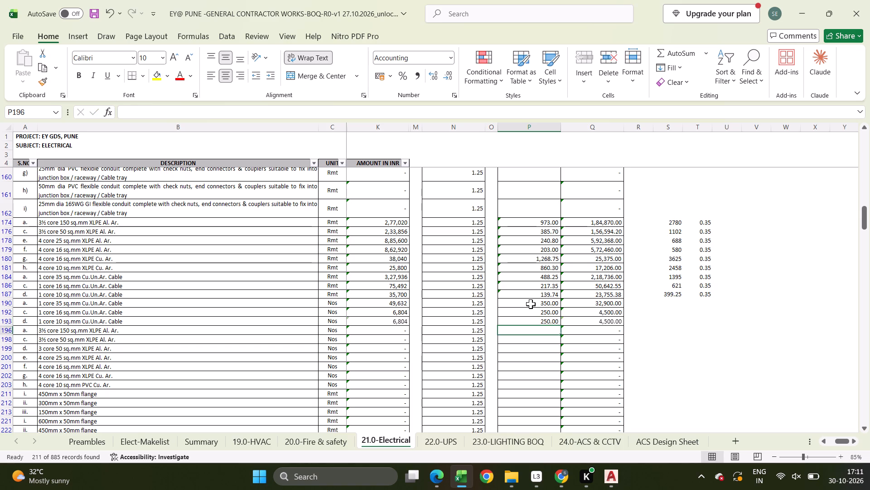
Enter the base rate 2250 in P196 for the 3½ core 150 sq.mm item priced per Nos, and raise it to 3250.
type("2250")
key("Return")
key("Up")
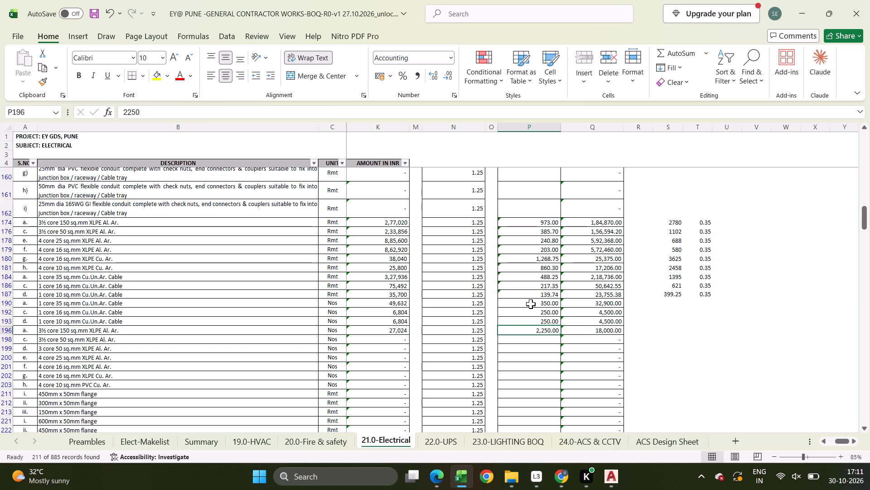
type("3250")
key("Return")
Set the base rate in P196 for the 3½ core 150 sq.mm item to 3850.
key("Up")
key("4")
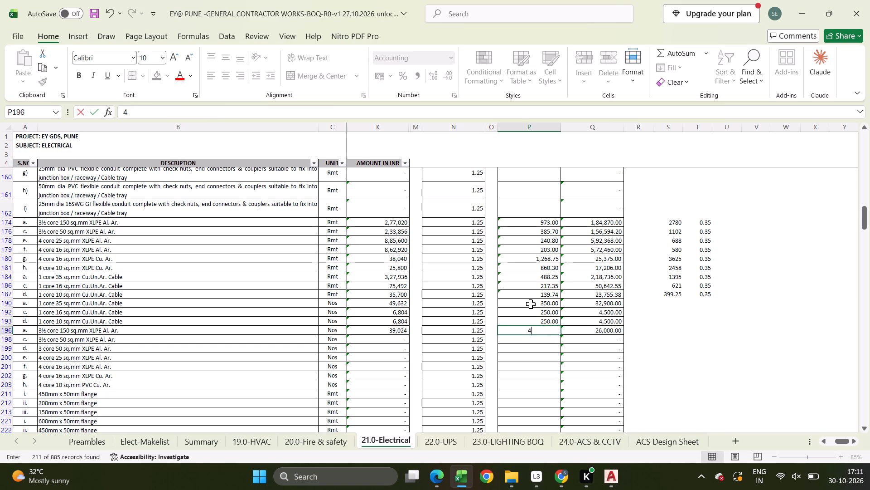
key("Escape")
type("3850")
key("Return")
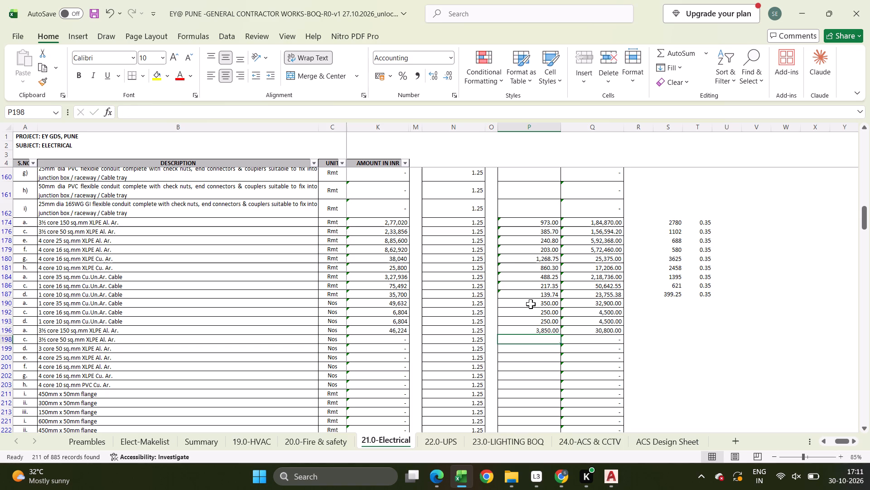
key("Up")
key("Return")
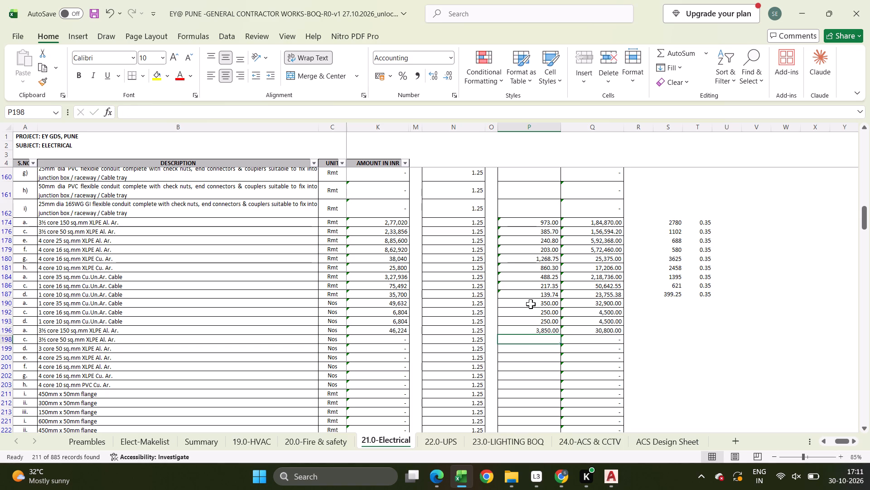
Enter base rates 2250, 2025 and 1650 in P198, P199 and P200 for the 3½ core 50, 3 core 50 and 4 core 25 sq.mm items.
type("2250")
key("Return")
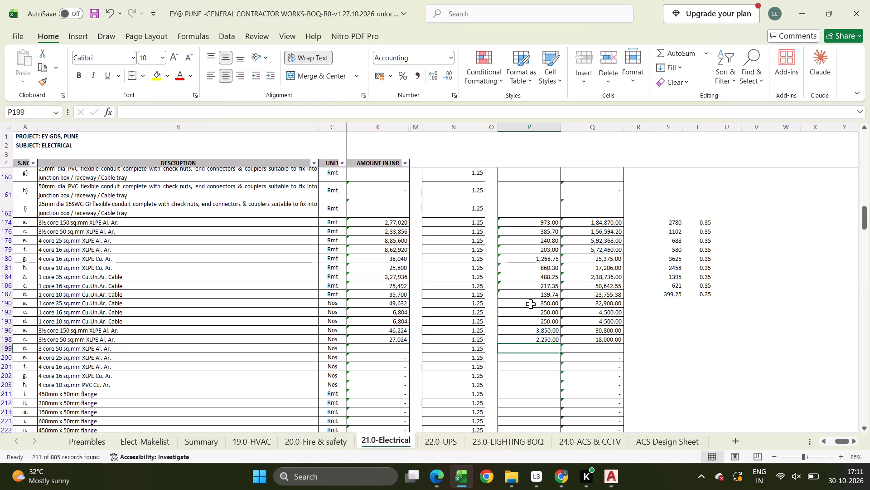
type("2025")
key("Return")
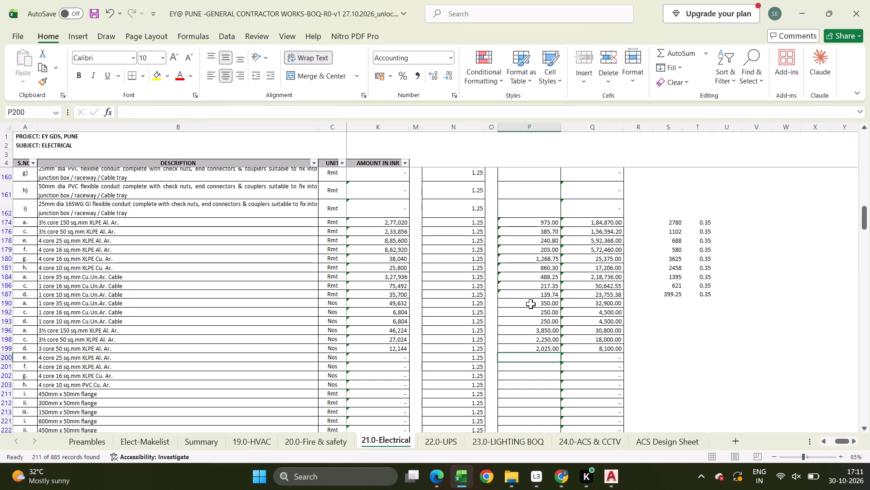
type("1650")
key("Return")
Enter base rates 450, 450 and 350 in P201, P202 and P203 for the 4 core 16 and 10 sq.mm items priced per Nos.
type("12")
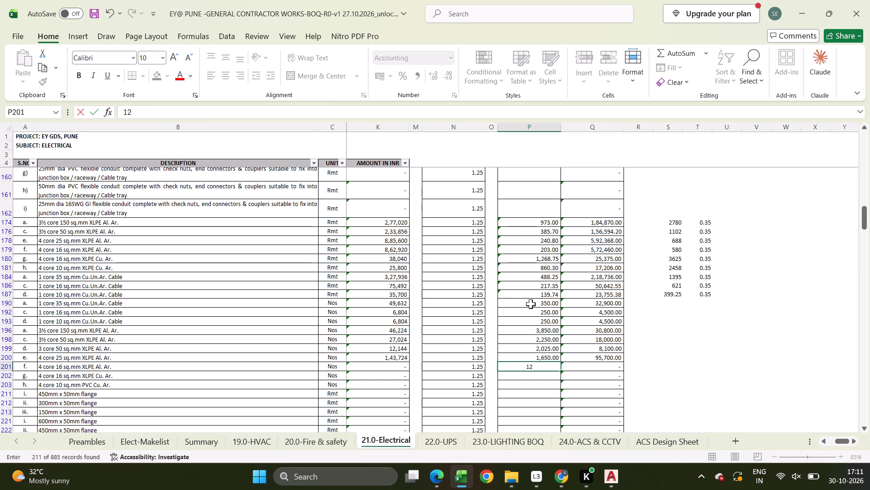
key("Escape")
type("350")
key("Escape")
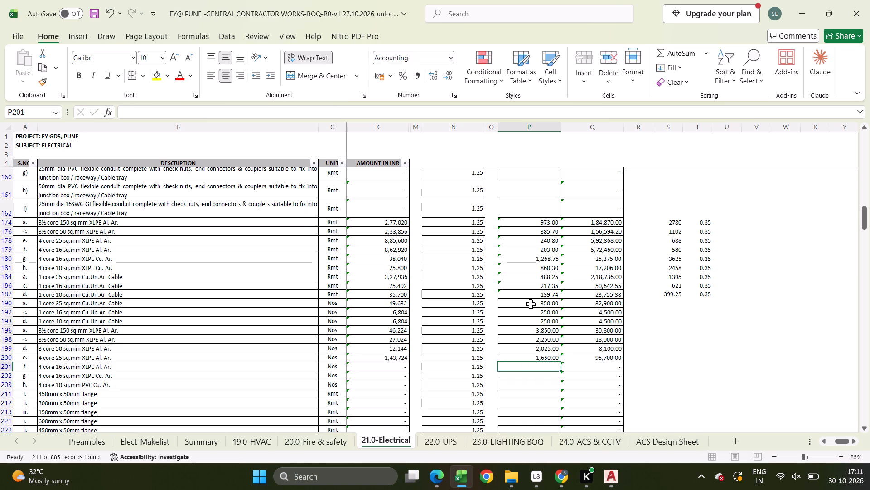
type("450")
key("Return")
type("450")
key("Return")
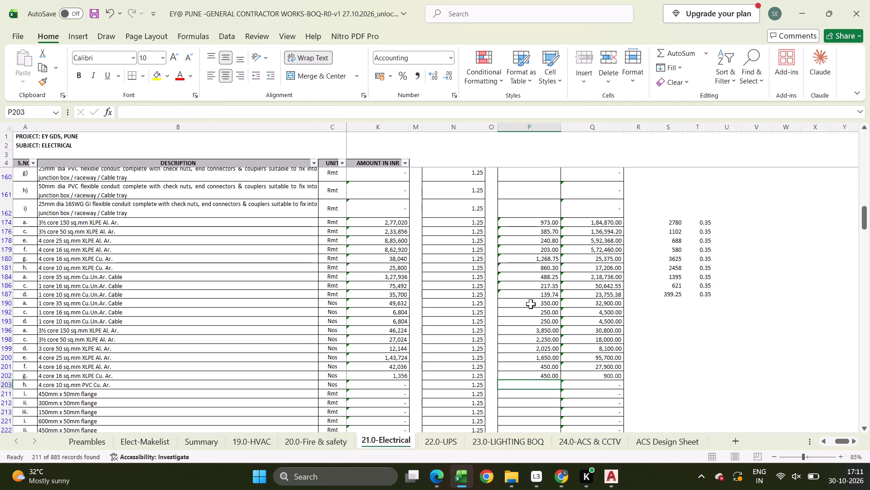
type("350")
key("Return")
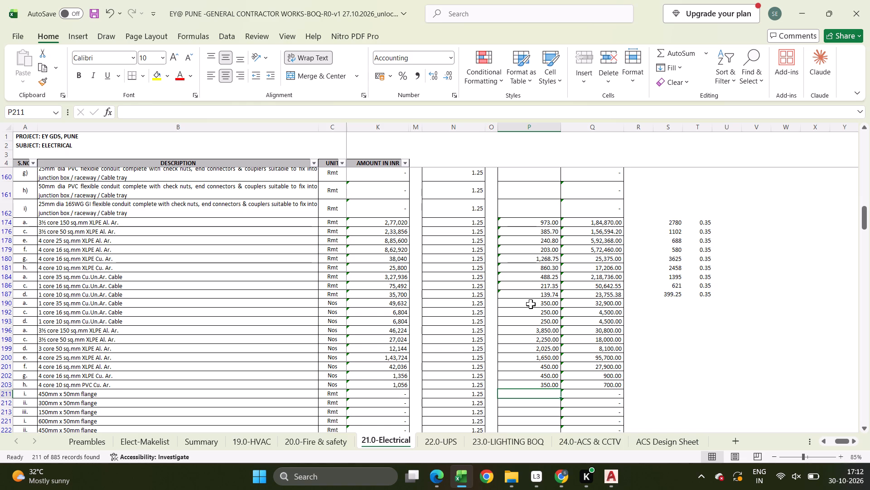
Set the multiplier for the 1 core Cu.Un.Ar. cables to 0.44 in T184 and fill it down to T187.
scroll(538, 304, "down", 6)
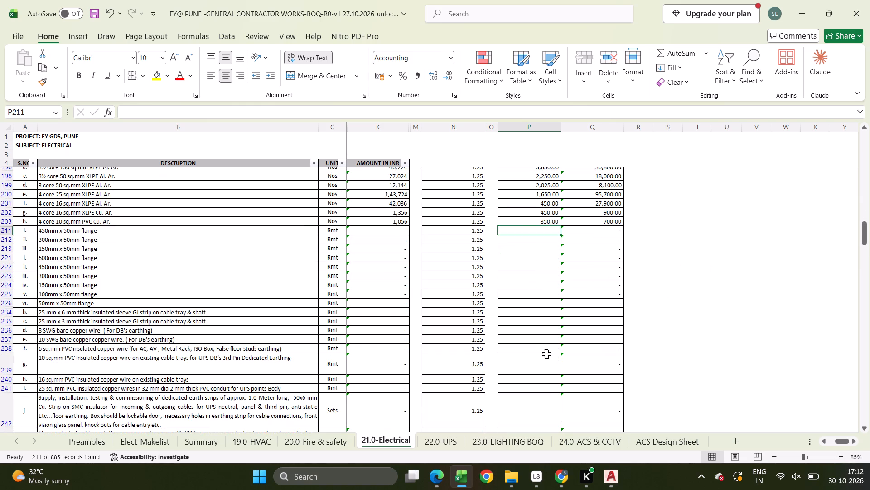
scroll(537, 240, "up", 4)
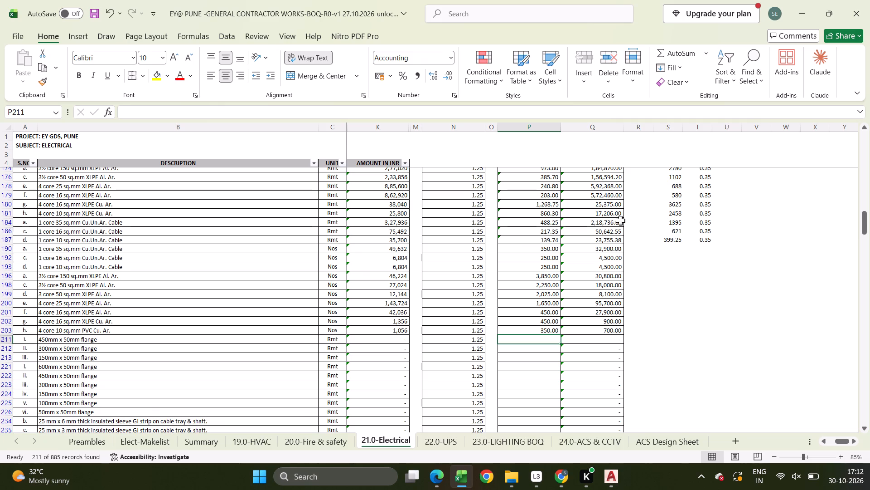
left_click(698, 213)
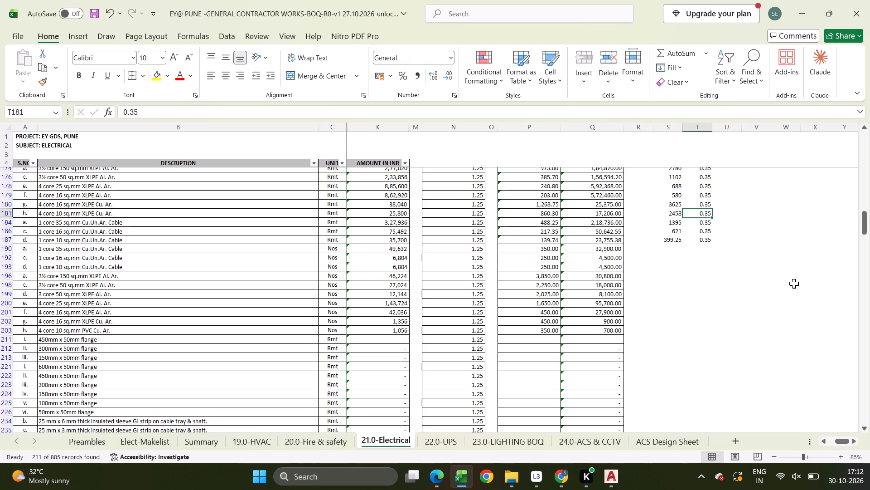
key("Down")
type(".44")
key("Return")
key("Up")
key("ctrl+shift+Down")
key("ctrl+d")
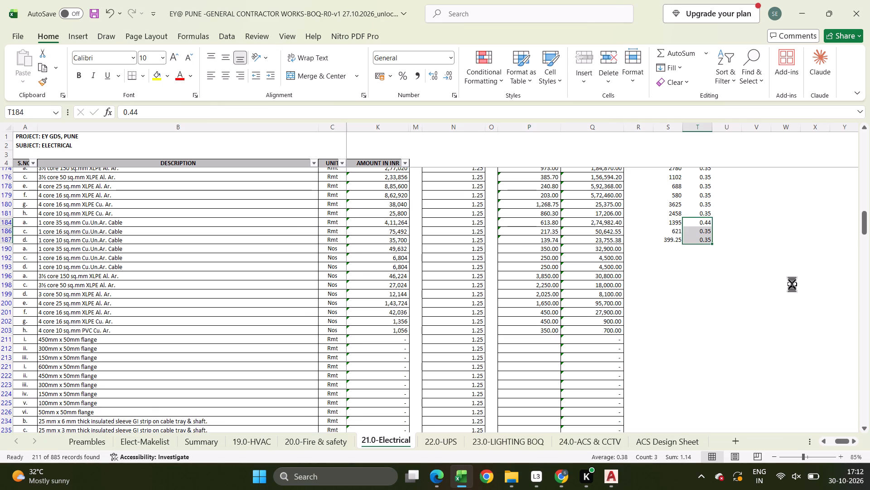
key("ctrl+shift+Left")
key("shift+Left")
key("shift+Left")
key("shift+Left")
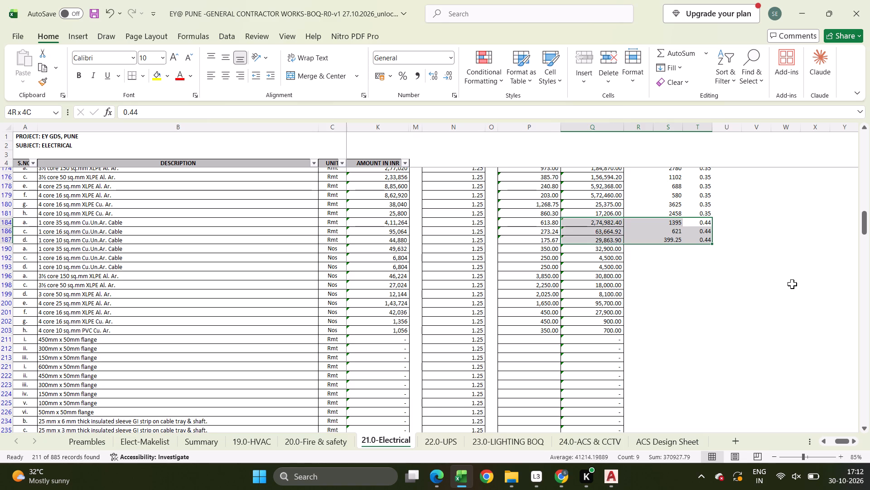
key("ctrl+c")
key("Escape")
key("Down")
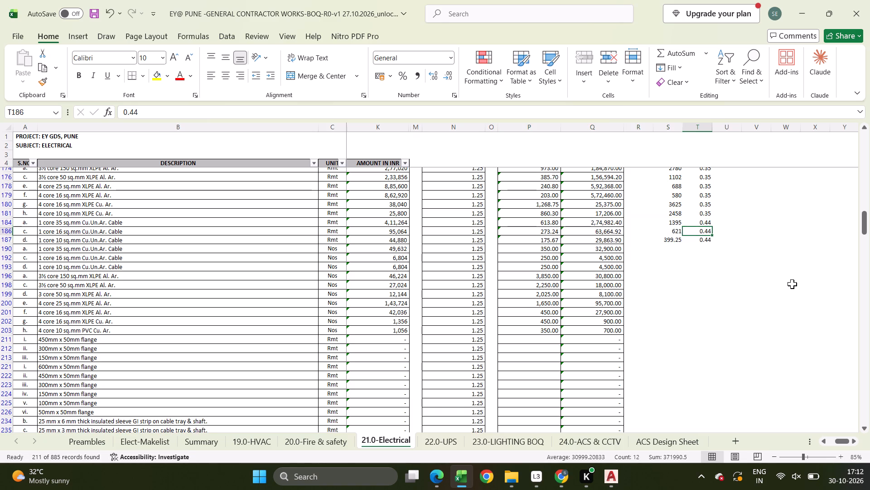
Copy the rate calculation P187:T187 of the 1 core 10 sq.mm cable into rows 238 to 241 for the PVC insulated copper wires.
key("Down")
key("ctrl+shift+Left")
key("ctrl+shift+Left")
key("ctrl+shift+Left")
key("ctrl+c")
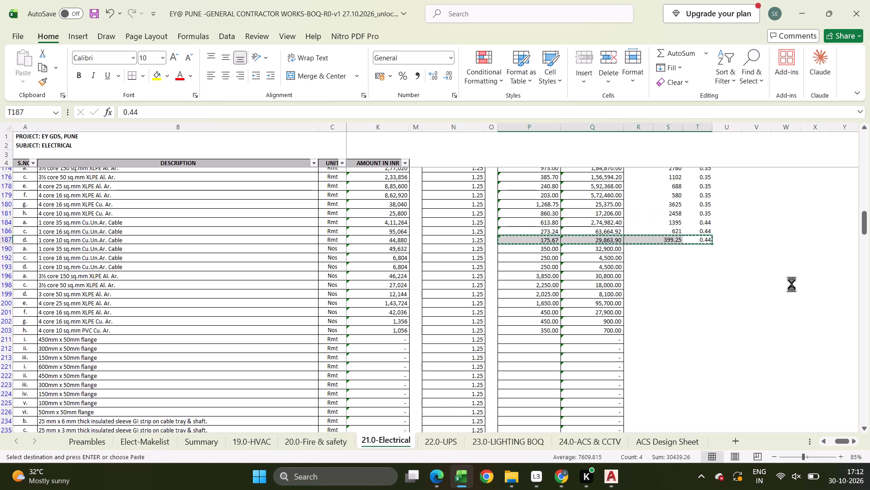
key("Down")
key("Down")
key("Down")
key("Down")
key("Down")
key("Down")
key("Down")
key("Down")
key("Down")
key("Down")
key("Down")
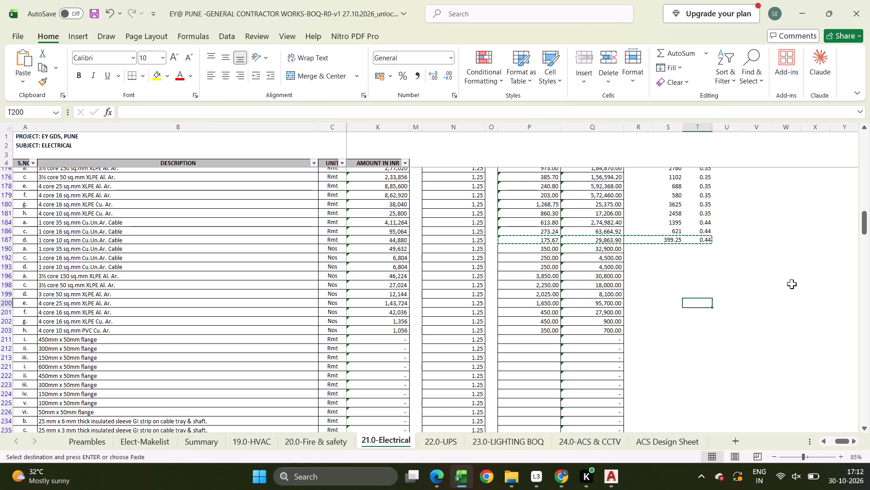
key("Left")
key("Left")
key("Left")
key("Left")
key("Down")
key("Down")
key("Down")
key("Down")
key("Down")
key("Down")
key("Down")
key("Down")
key("Down")
key("Down")
key("Down")
key("Down")
key("Down")
key("Down")
key("Down")
key("Down")
key("Down")
key("Down")
key("Down")
key("Down")
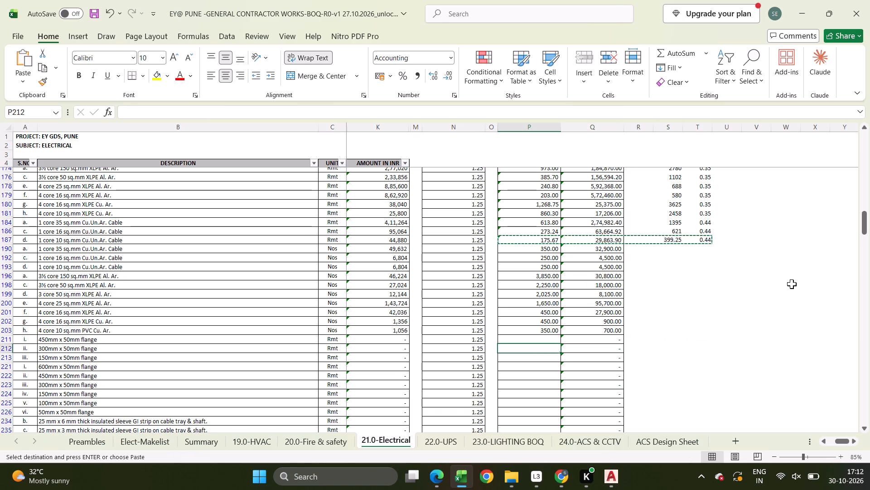
key("Up")
key("Up")
key("Up")
key("Up")
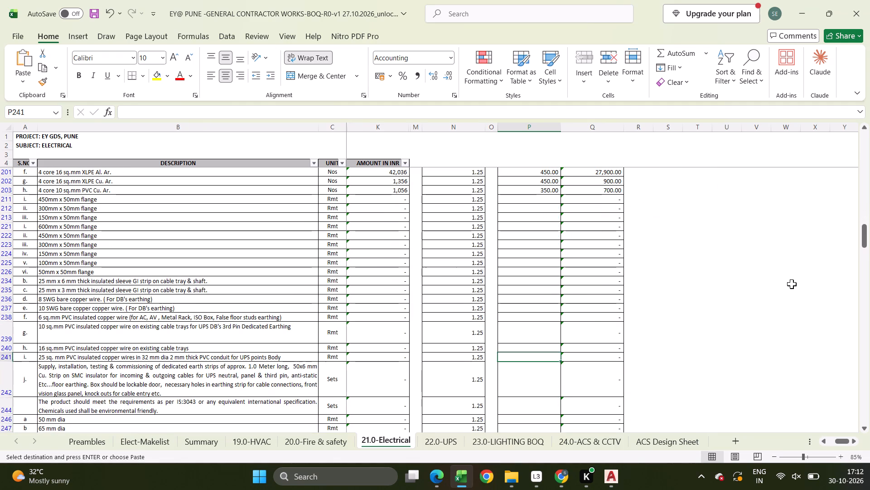
key("Up")
key("Up")
key("Up")
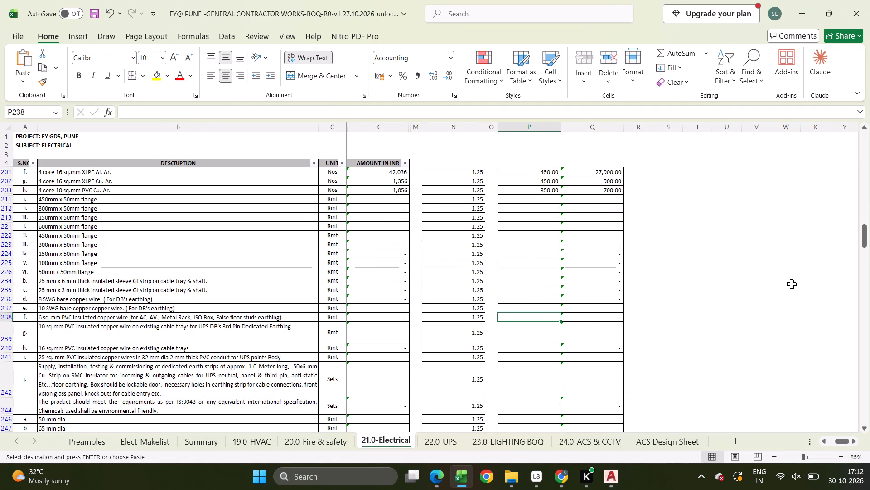
key("ctrl+v")
key("Down")
key("ctrl+v")
key("Down")
key("ctrl+v")
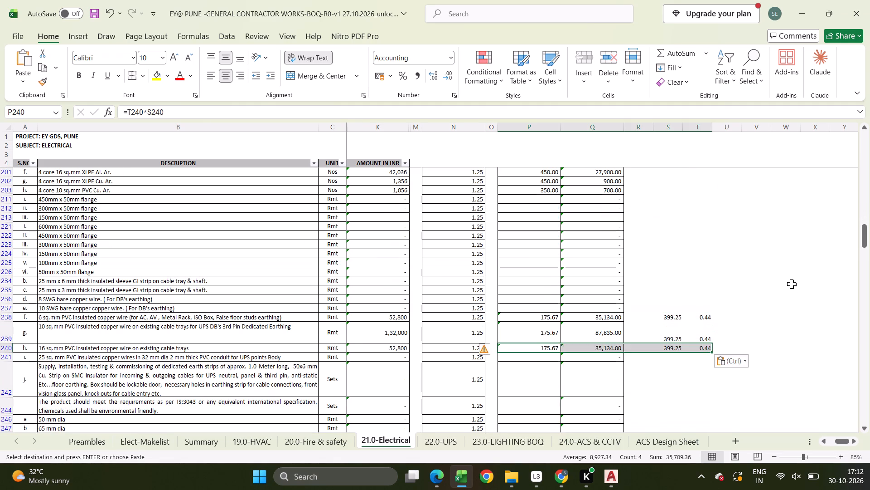
key("Down")
key("ctrl+v")
Enter the Polycab single core flexible FRLS prices 236 in S238 and 403 in S239 for the 6 and 10 sq.mm copper wires.
key("Right")
key("Right")
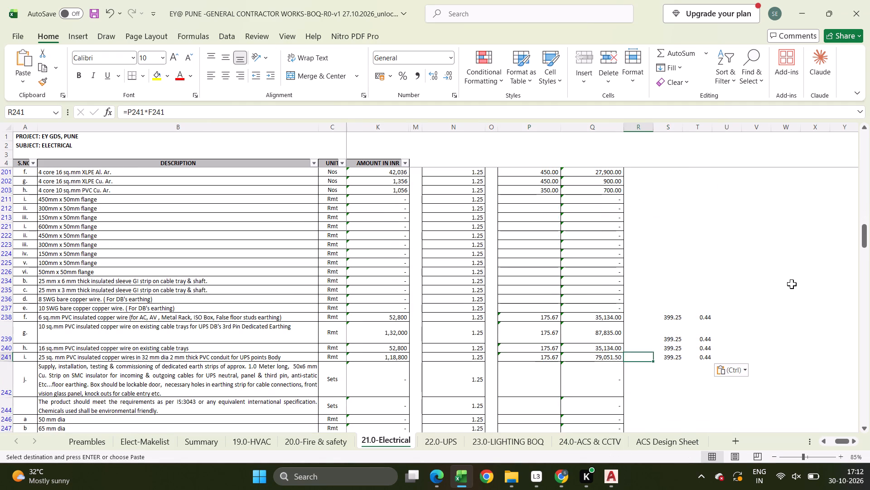
key("Right")
key("Up")
key("Up")
key("Up")
key("alt+Tab")
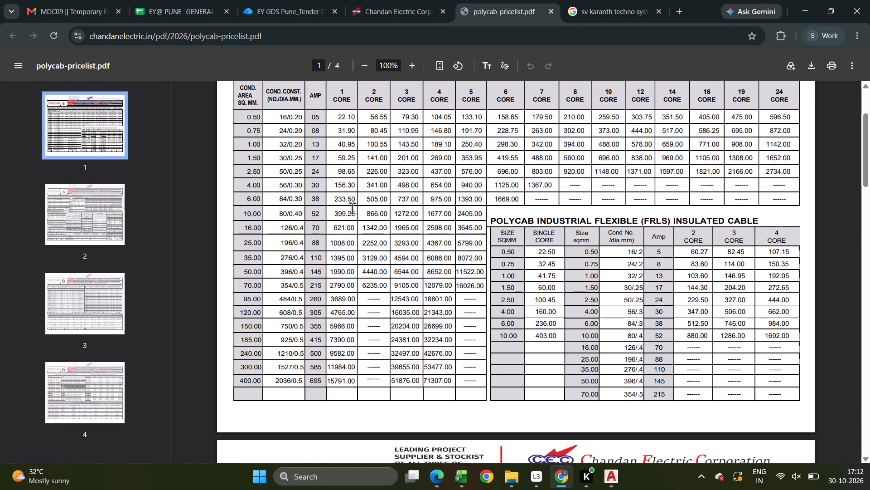
key("alt+Tab")
key("alt+Tab")
key("alt+Tab")
type("236")
key("Return")
key("alt+Tab")
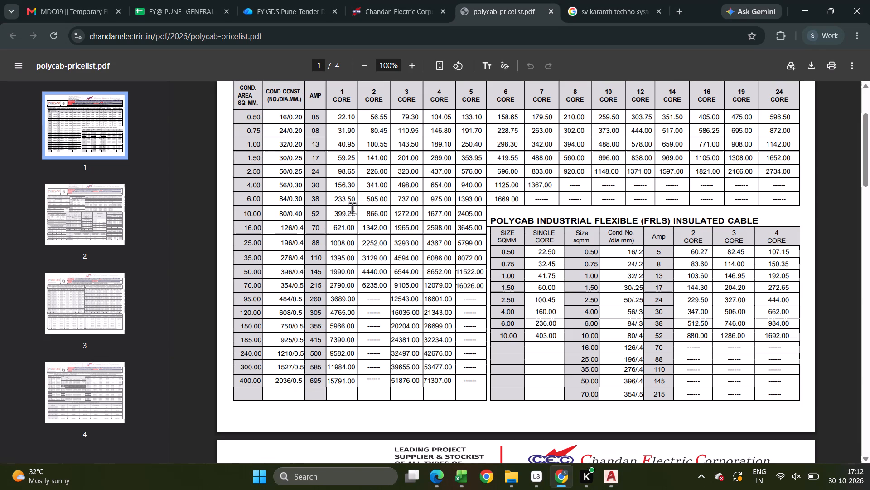
key("alt+Tab")
type("403")
key("Return")
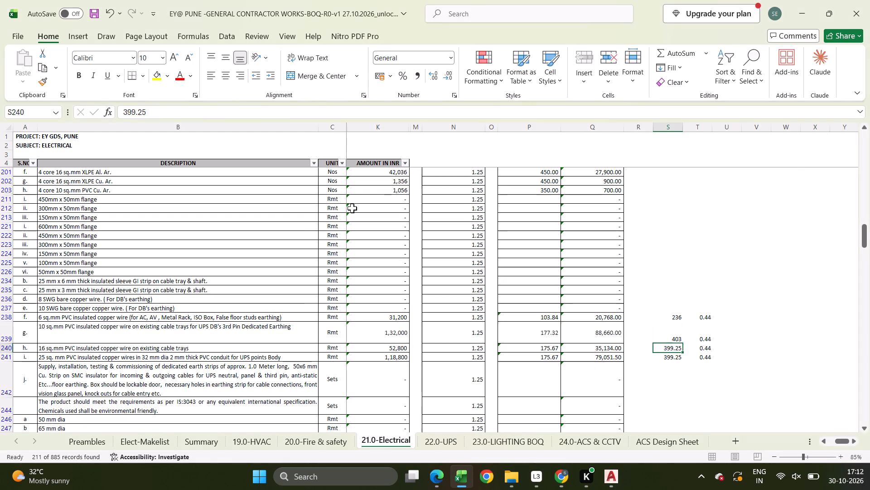
Enter the Polycab 1 core prices 621 in S240 and 1008 in S241 for the 16 and 25 sq.mm copper wires.
key("alt+Tab")
key("alt+Tab")
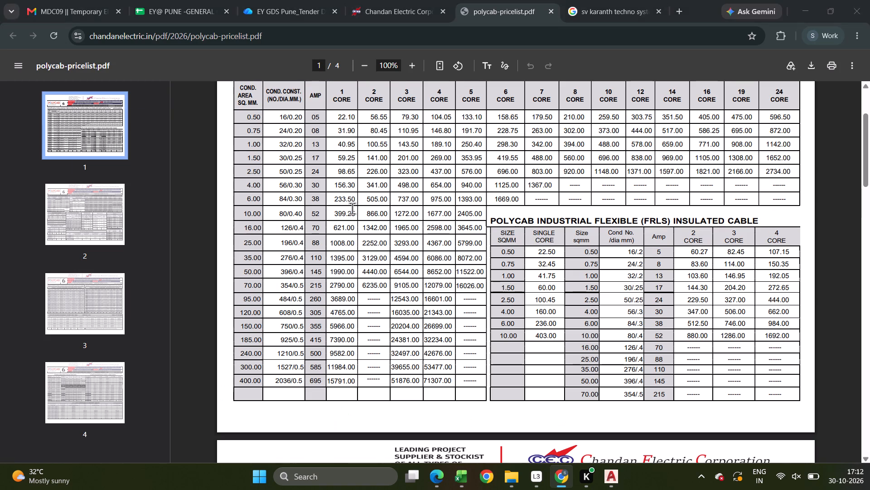
key("alt+Tab")
key("alt+Tab")
type("621")
key("Return")
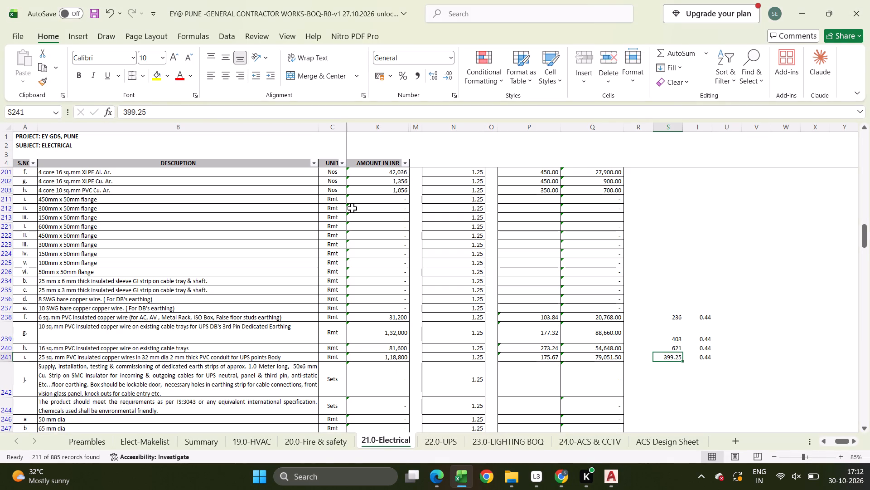
key("alt+Tab")
key("alt+Tab")
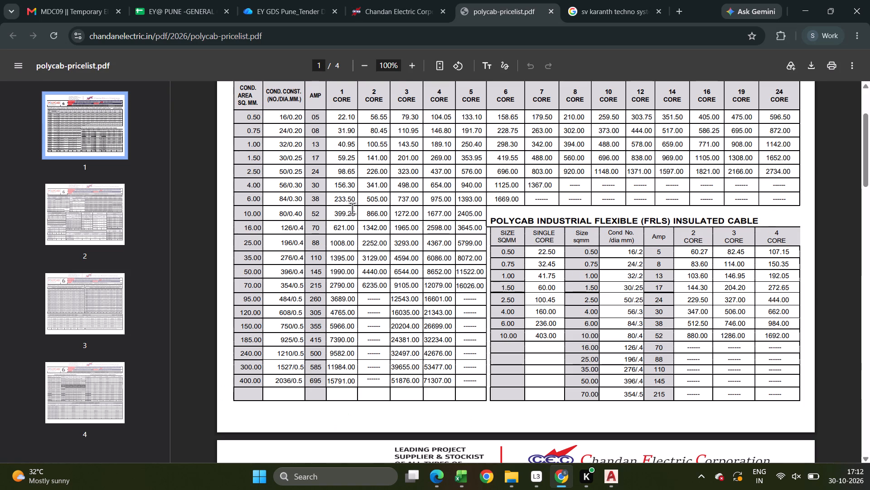
type("1008")
key("Return")
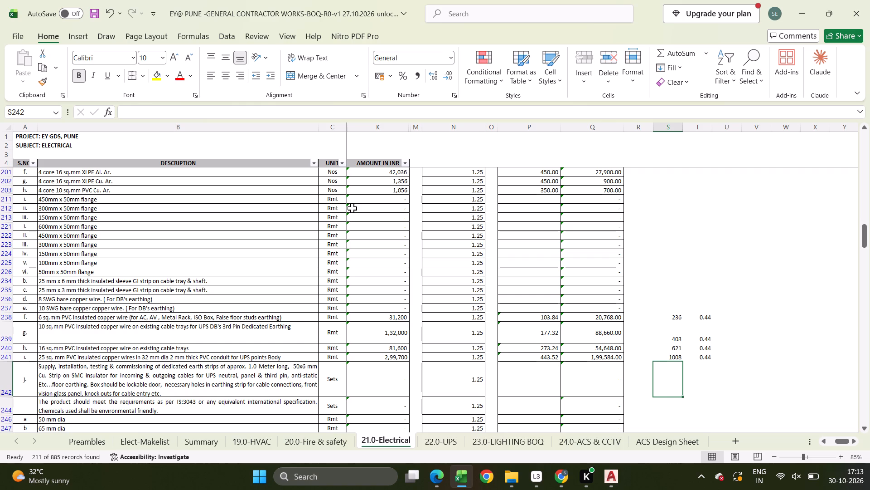
Add 85 to the base rate formula in P241 for the 25 sq.mm copper wires in PVC conduit, making it =T241*S241+85.
key("Left")
key("Left")
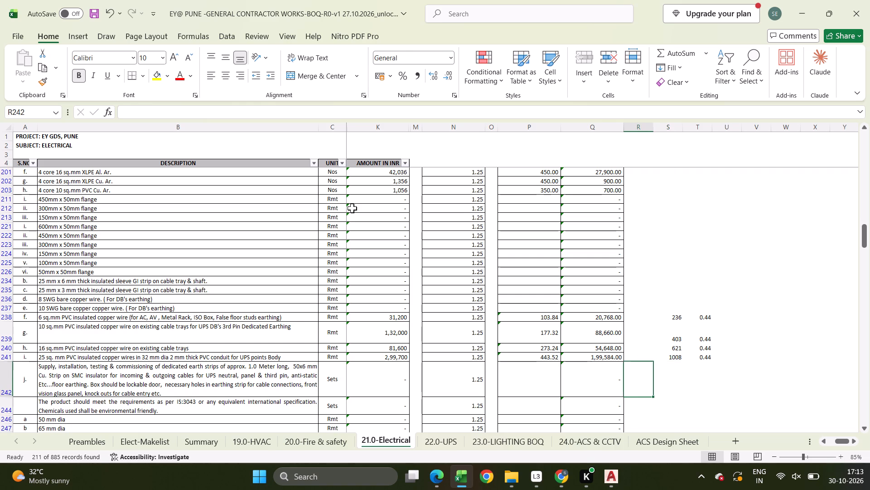
key("Up")
key("Left")
key("F2")
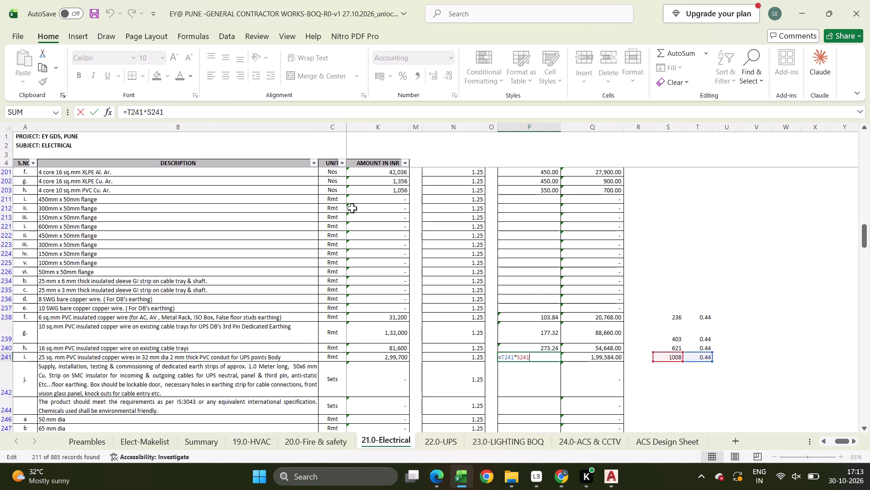
key("plus")
type("85")
key("Return")
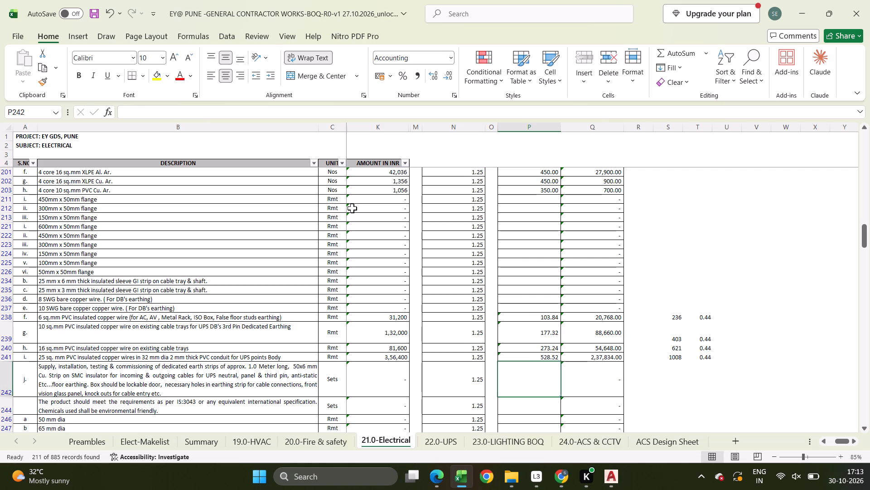
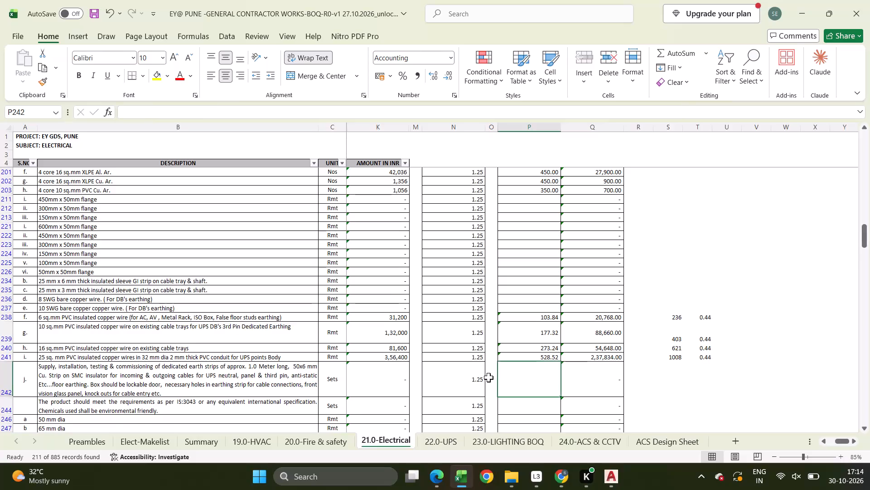
Enter the base rate 4450 in P242 for the dedicated earth strips set.
scroll(488, 378, "down", 1)
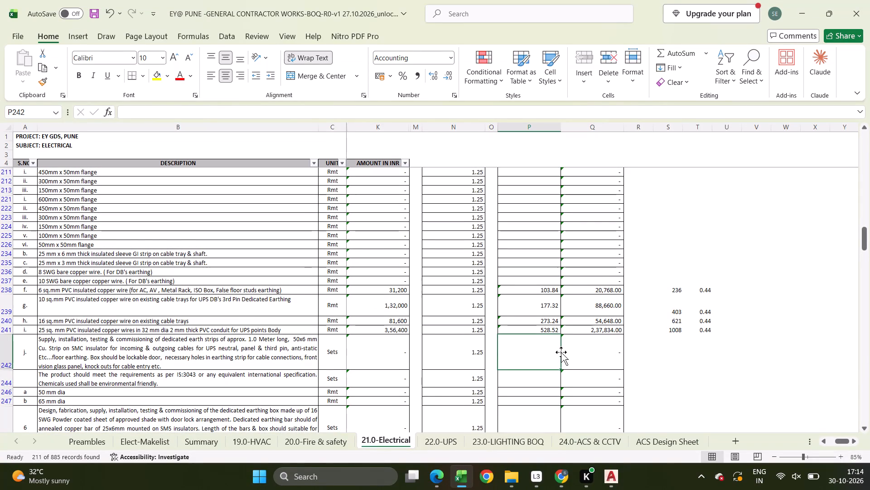
left_click(561, 352)
left_click(548, 352)
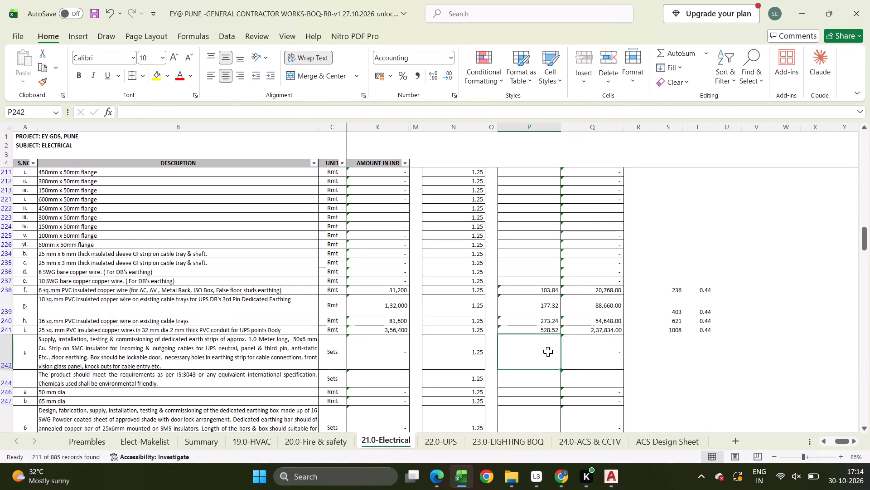
type("4450")
key("Return")
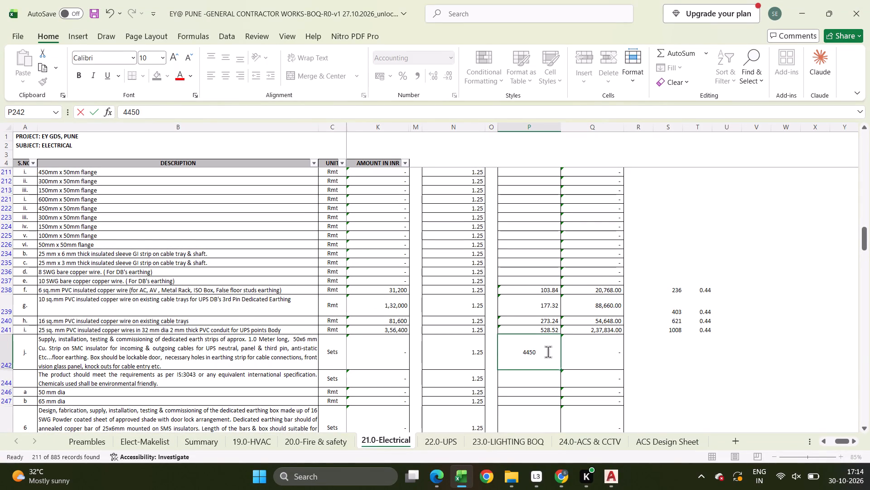
Enter the base rates 110 in P234 and 90 in P235 for the 25 x 6 mm and 25 x 3 mm GI strips.
key("Up")
key("Up")
key("Up")
key("Up")
key("Up")
key("Up")
key("Up")
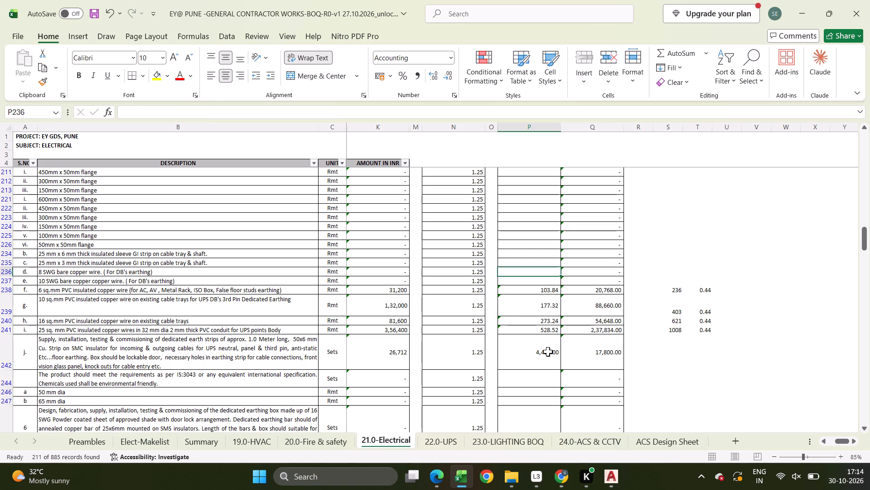
key("Up")
key("Up")
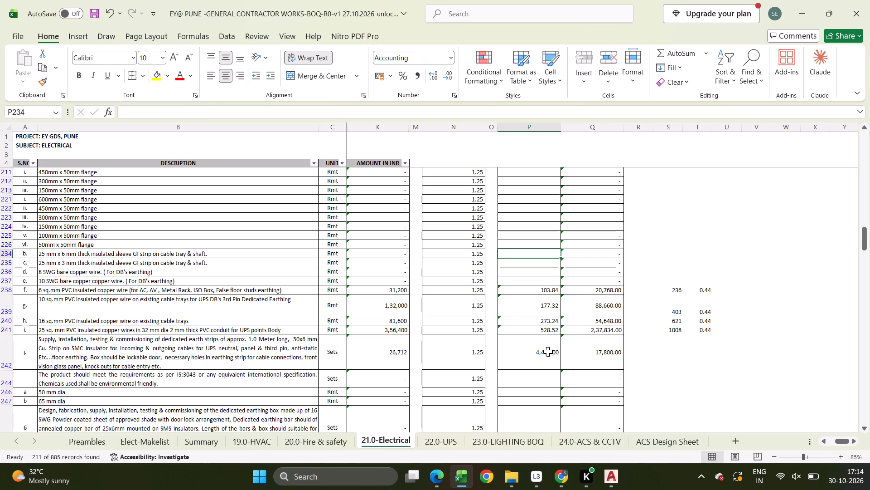
type("25")
key("Escape")
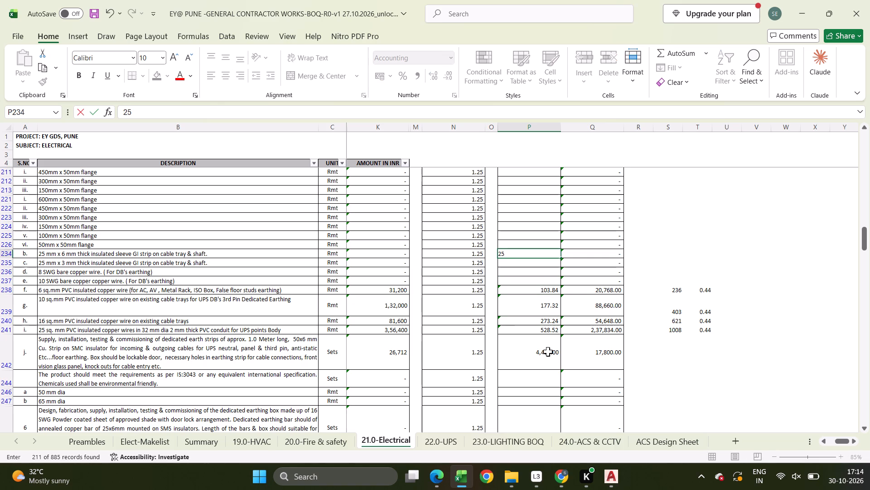
type("110")
key("Return")
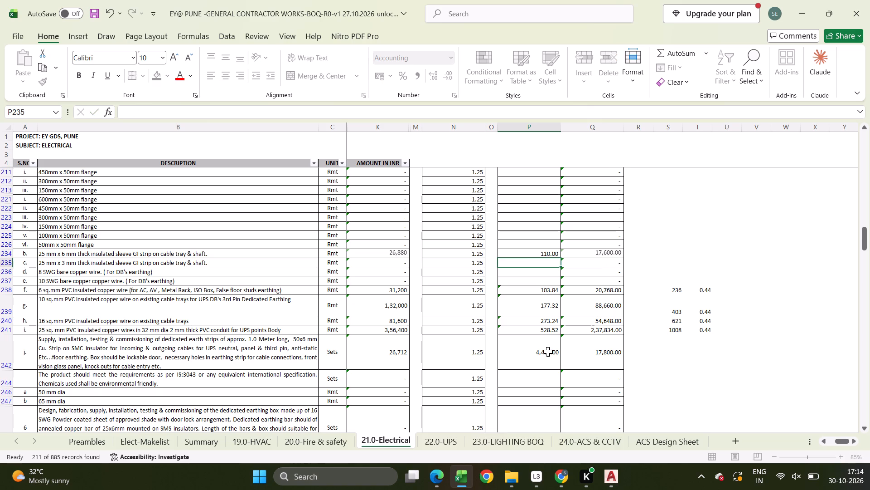
type("90")
key("Return")
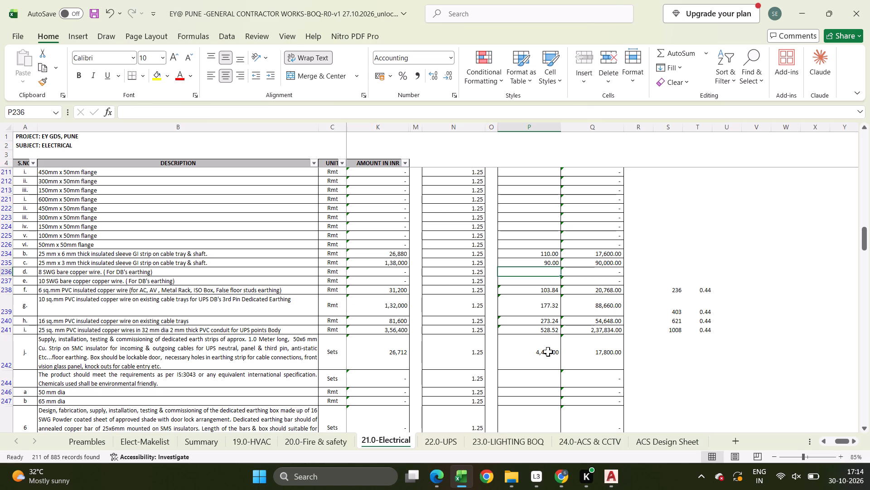
Enter the base rates 190 in P236 and 160 in P237 for the 8 SWG and 10 SWG bare copper wires.
type("190")
key("Return")
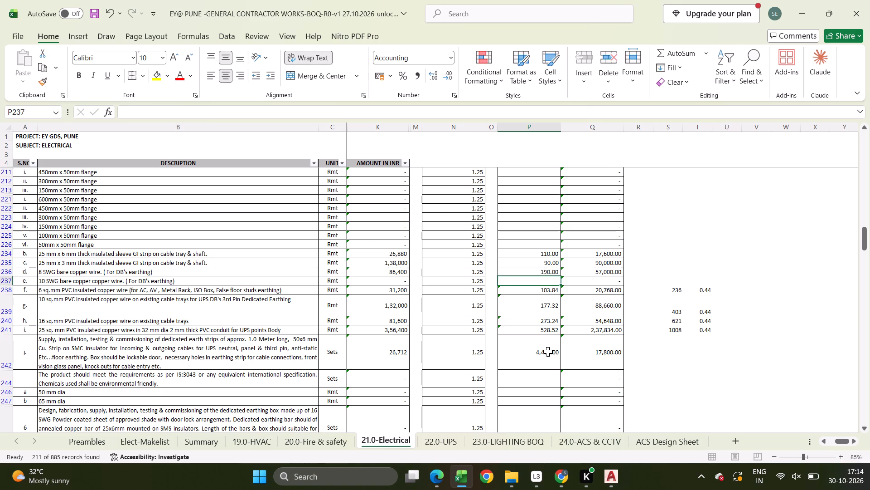
type("160")
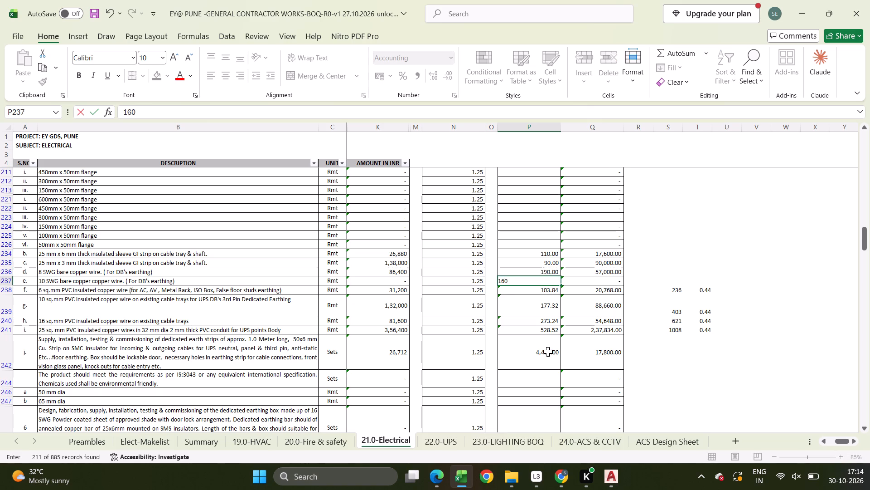
key("Return")
Enter the base rate 6450 in P252 for the dedicated earthing box.
key("Return")
key("Return")
key("Return")
key("Return")
key("Return")
key("Return")
key("Return")
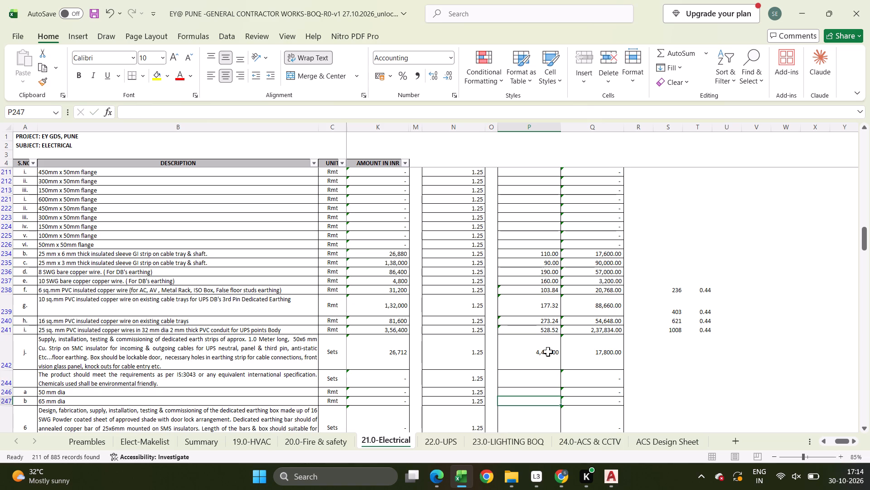
key("Down")
key("Down")
key("Down")
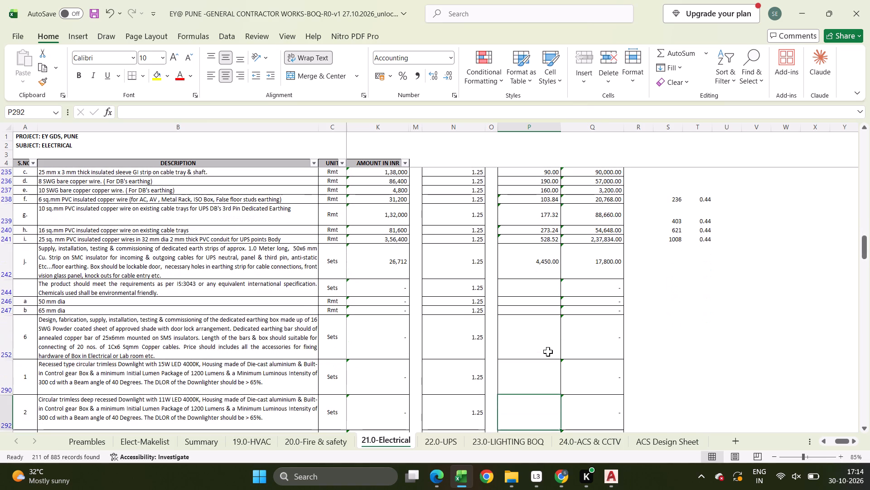
key("Up")
key("Up")
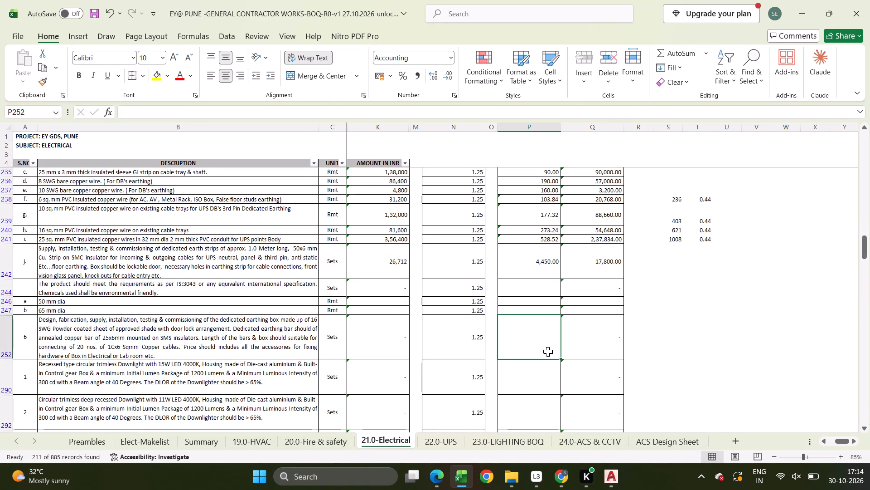
type("6450")
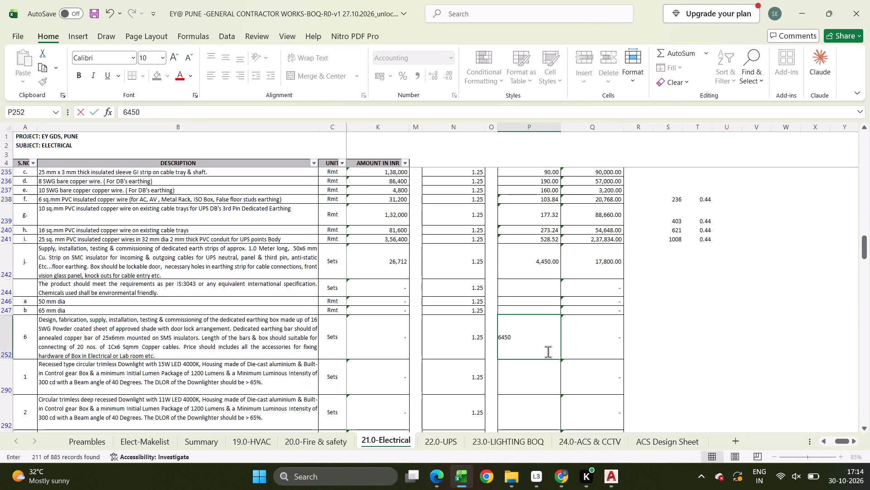
key("Return")
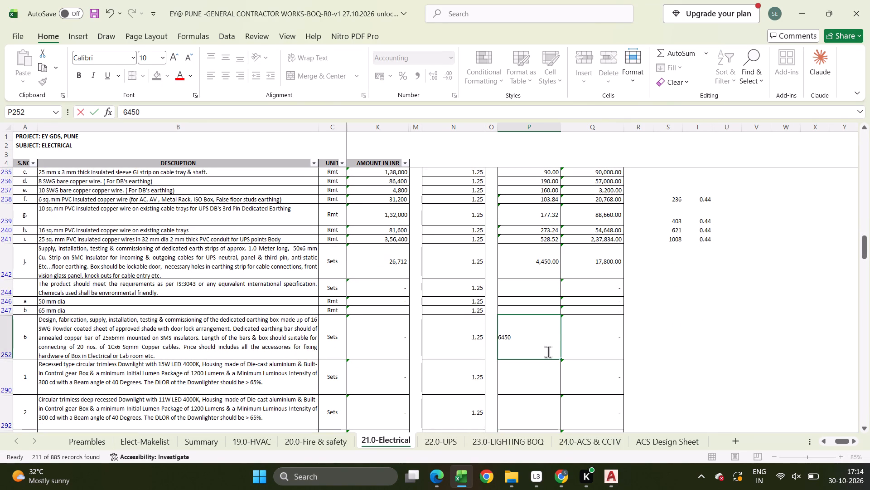
key("Up")
key("Return")
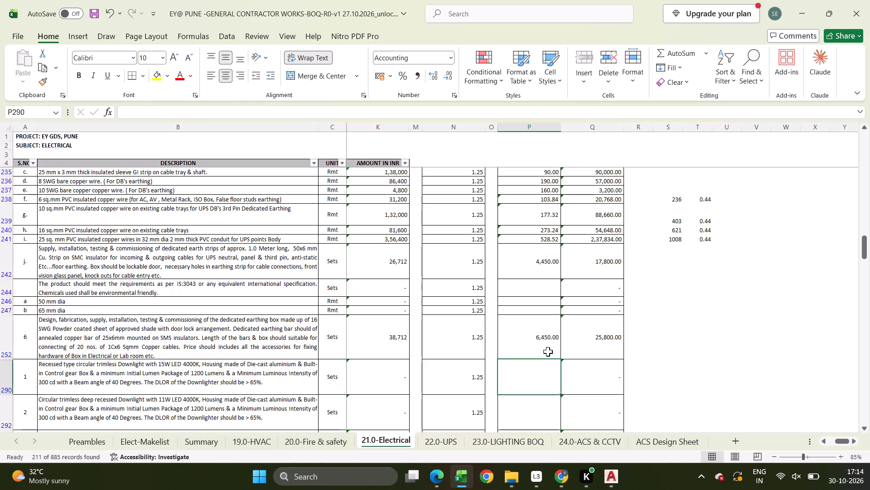
Enter the rate 350 in H290, H292, H294 and H296 for the three downlights and the 600x600mm grid ceiling light.
key("Left")
key("Left")
key("Left")
key("Left")
key("Left")
key("Left")
key("Left")
key("Left")
key("Left")
key("Left")
key("Left")
key("Left")
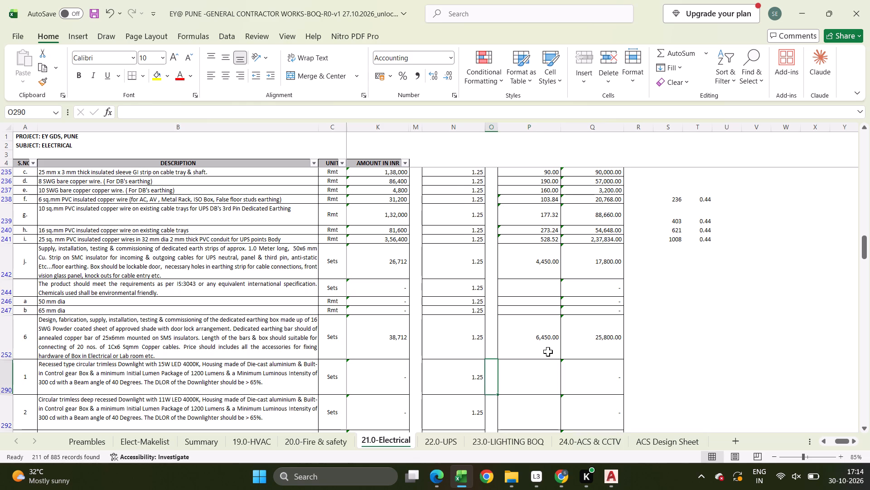
key("Right")
key("Right")
key("Right")
type("350")
key("Return")
type("350")
key("Return")
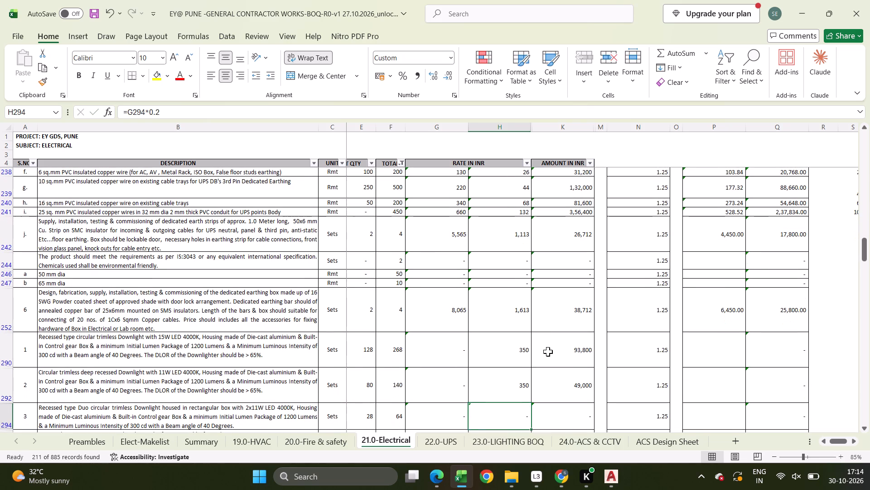
type("350")
key("Return")
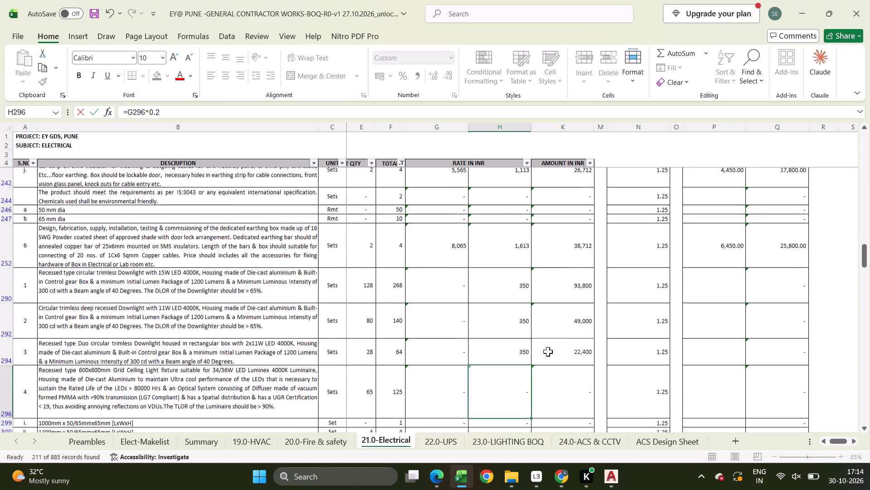
type("350")
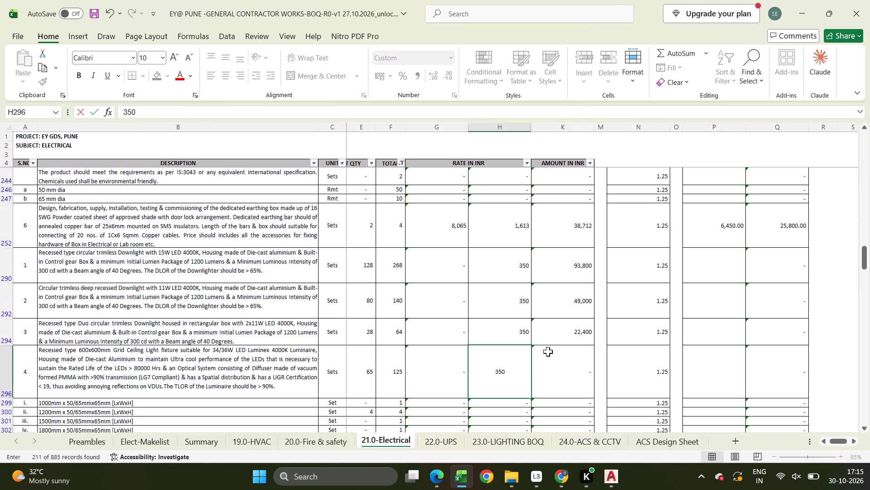
key("Return")
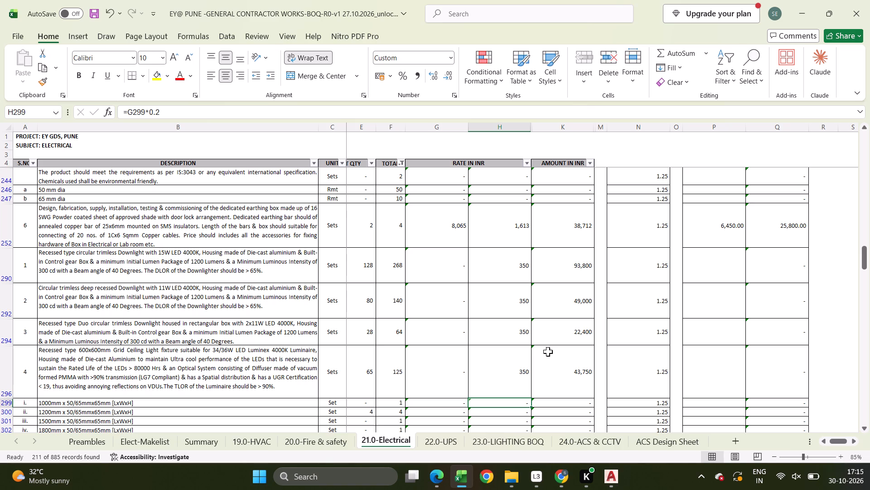
Enter 550 in H299 for the 1000mm light and the formula =H299*1.5 in H300 for the 1200mm light.
type("550")
key("Return")
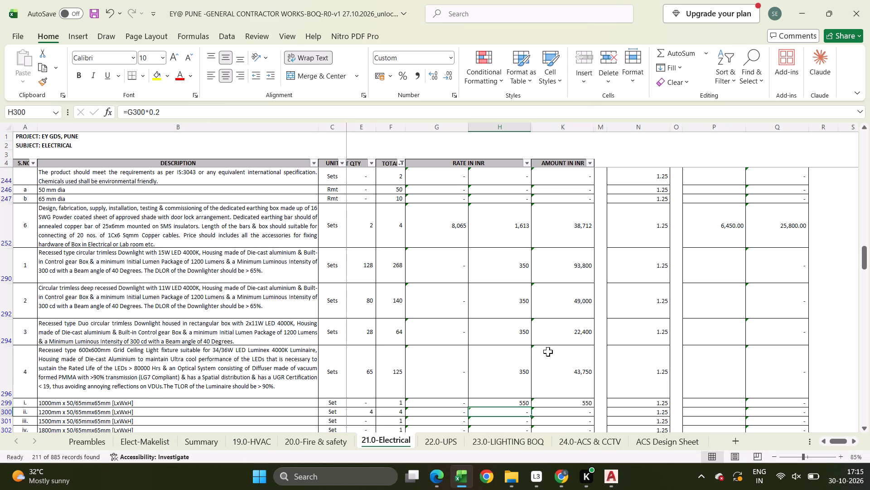
key("equal")
key("Up")
type("*1.5")
key("Return")
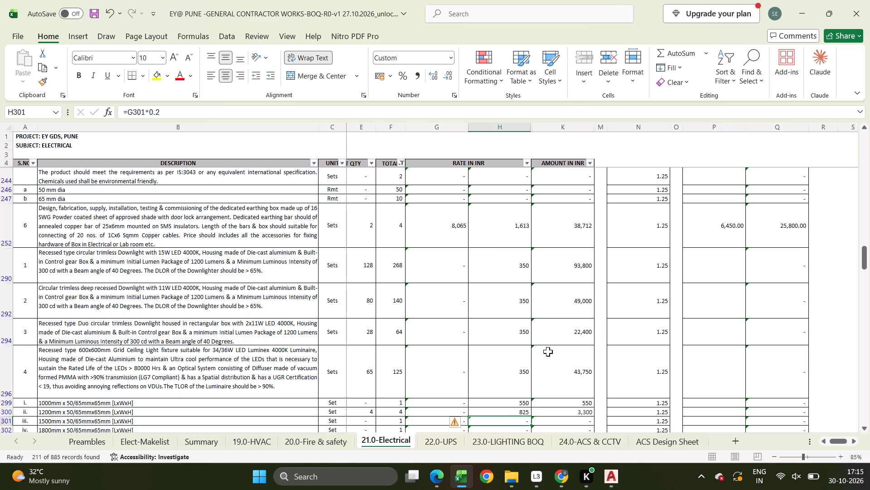
Copy the H300 rate formula into H301 to H306 for the 1500mm to 3600mm lights.
key("Up")
key("ctrl+c")
key("Down")
key("ctrl+v")
key("Down")
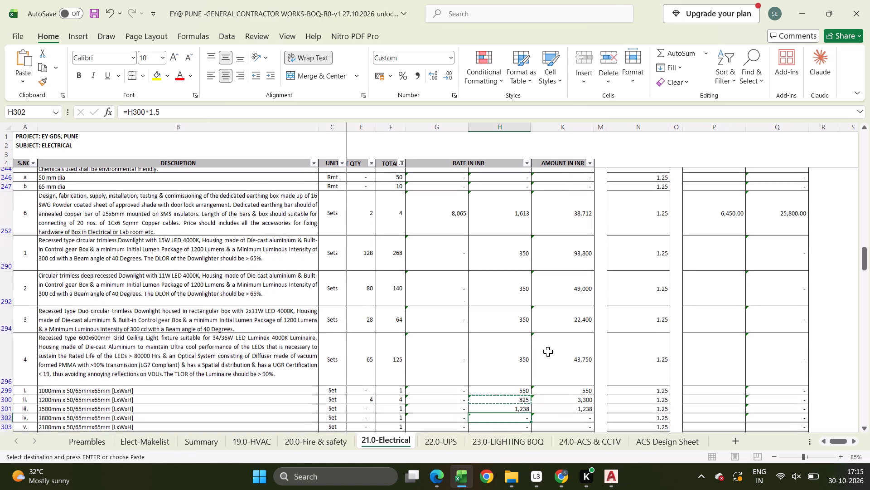
key("ctrl+v")
key("Down")
key("ctrl+v")
key("Down")
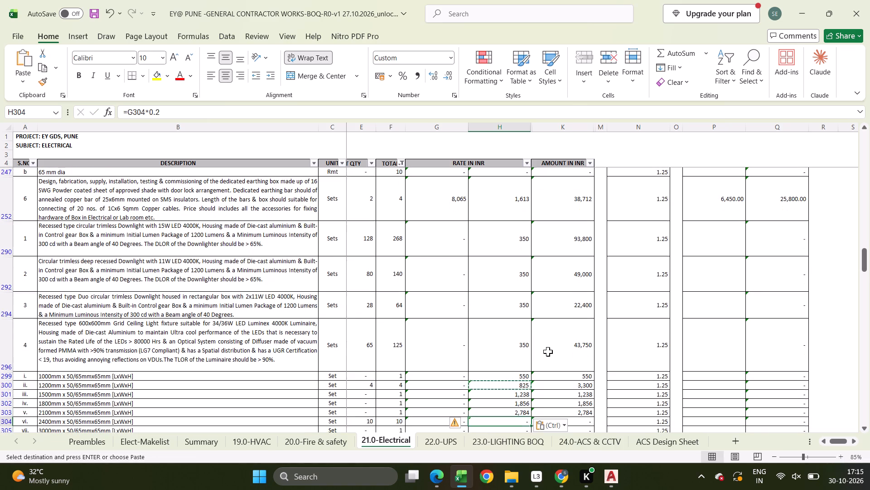
key("ctrl+v")
key("Down")
key("ctrl+v")
key("Down")
key("ctrl+v")
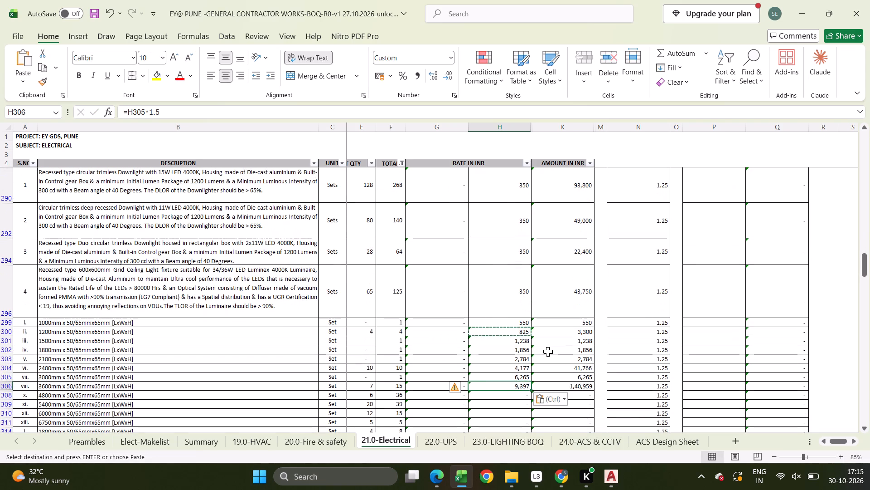
Paste the same 1.5 multiplier formula into H308 to H311 for the 4800mm to 6750mm lights.
key("Down")
key("ctrl+v")
key("Down")
key("ctrl+v")
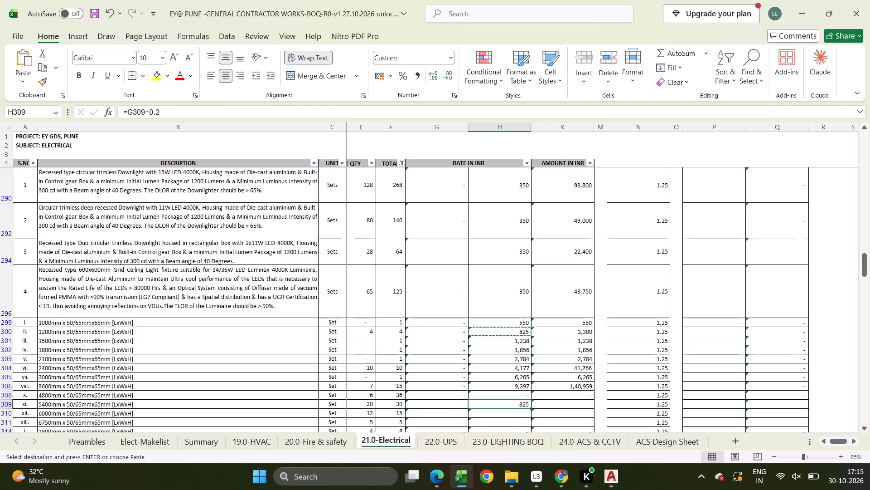
key("Down")
key("ctrl+v")
key("Down")
key("ctrl+v")
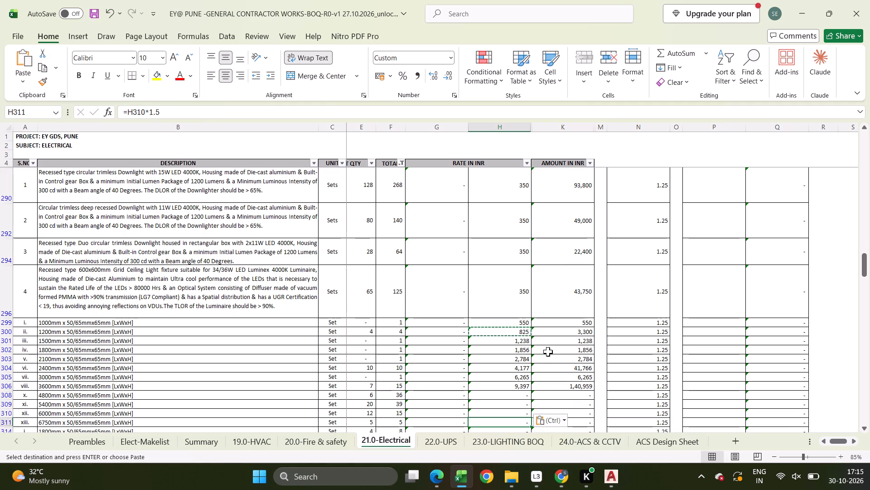
key("Down")
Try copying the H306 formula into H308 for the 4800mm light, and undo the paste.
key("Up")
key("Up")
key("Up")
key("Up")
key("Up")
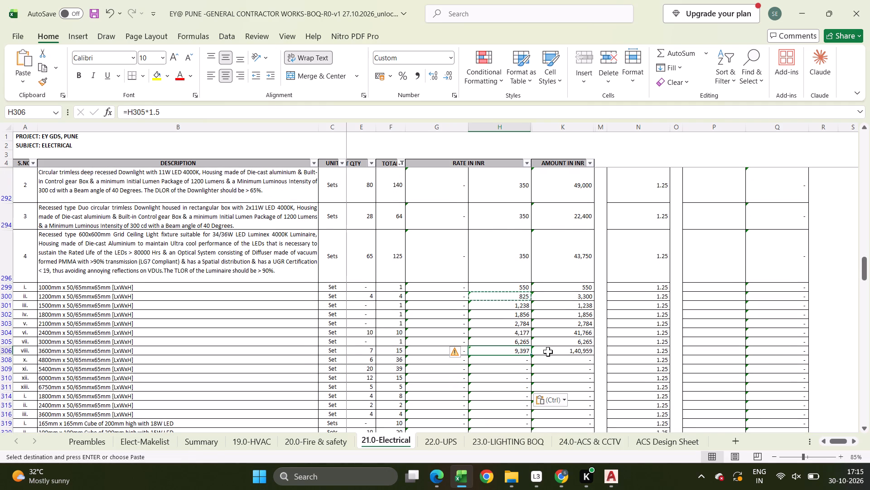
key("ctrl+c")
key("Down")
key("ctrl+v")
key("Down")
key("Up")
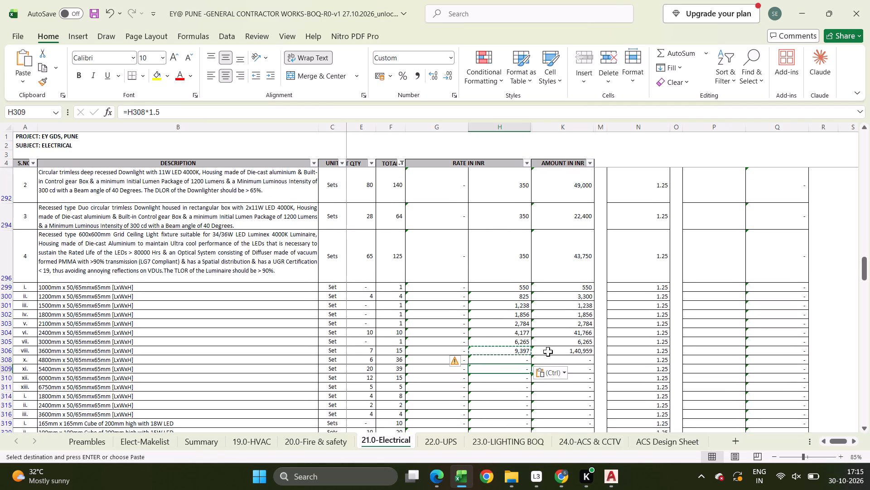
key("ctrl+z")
Set the 1000mm light's rate in H299 to 350.
key("Up")
key("Up")
key("Up")
key("Up")
key("Up")
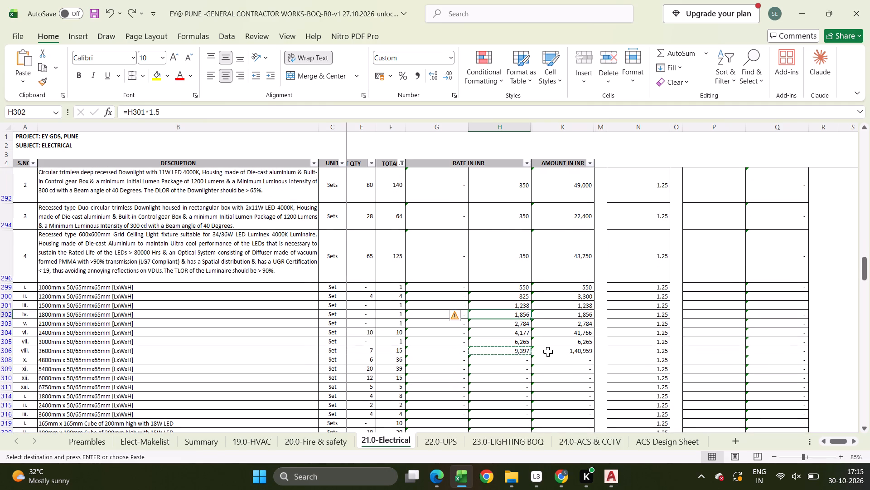
key("Up")
key("Up")
key("Up")
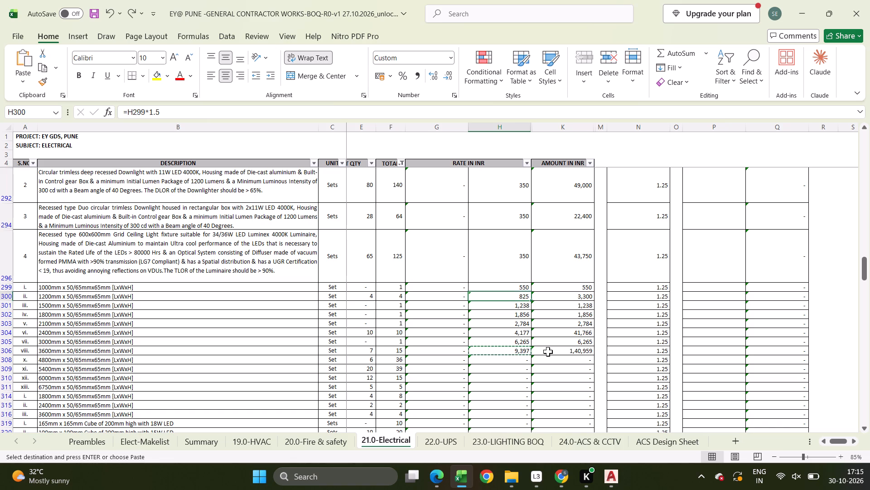
type("35")
key("Return")
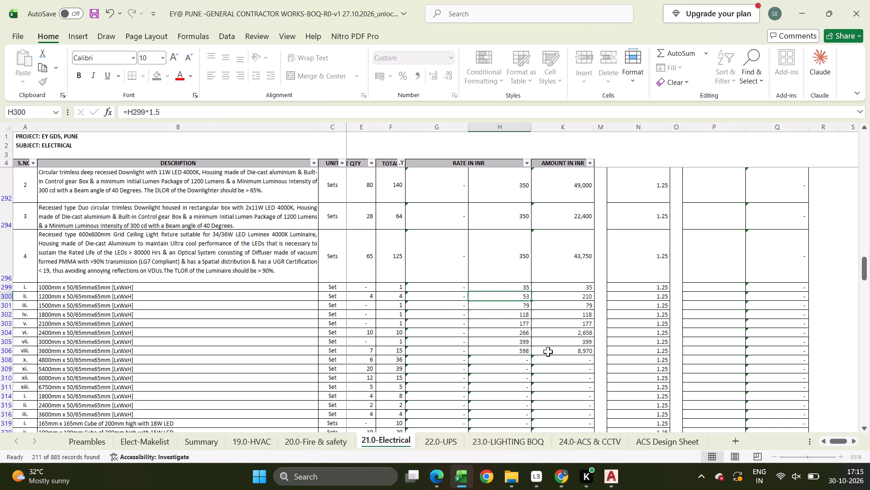
key("Up")
type("350")
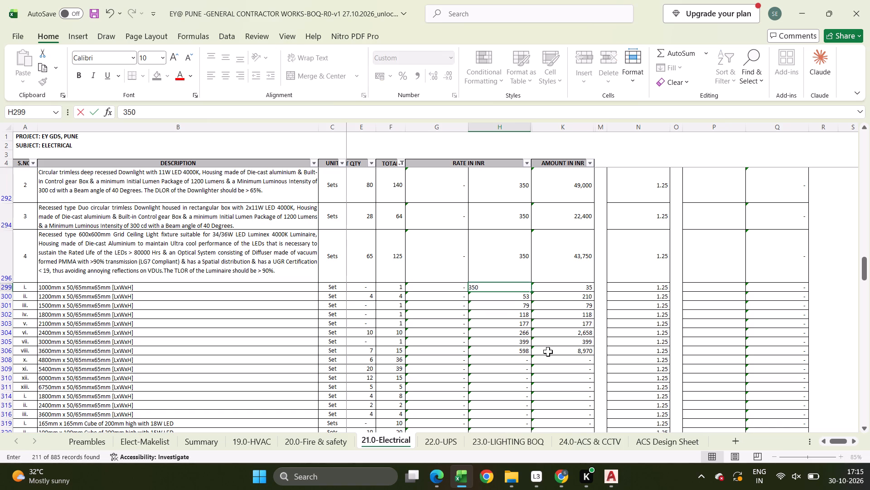
key("Return")
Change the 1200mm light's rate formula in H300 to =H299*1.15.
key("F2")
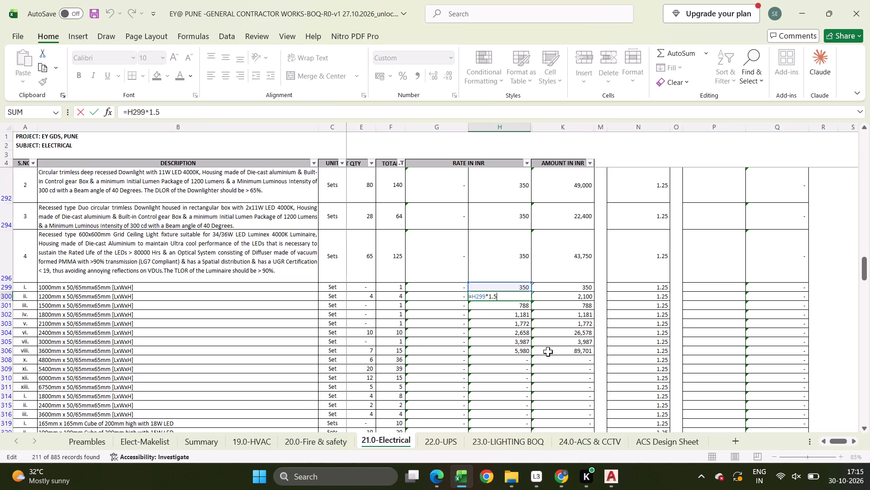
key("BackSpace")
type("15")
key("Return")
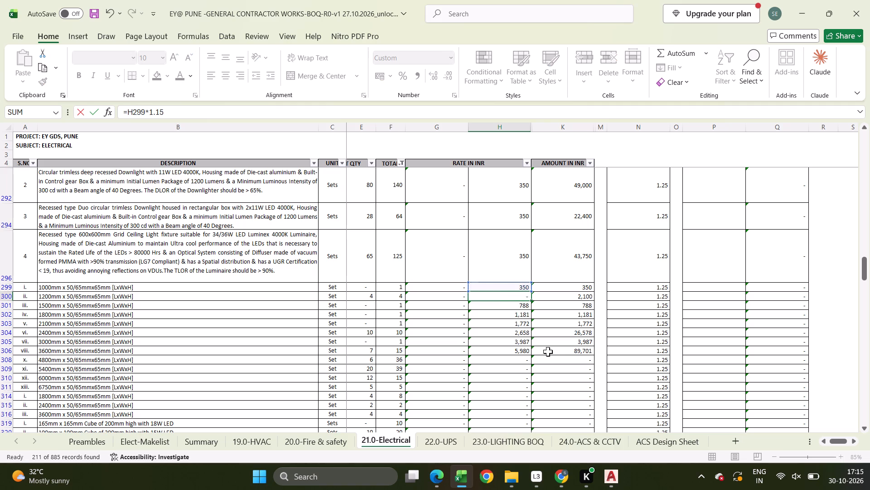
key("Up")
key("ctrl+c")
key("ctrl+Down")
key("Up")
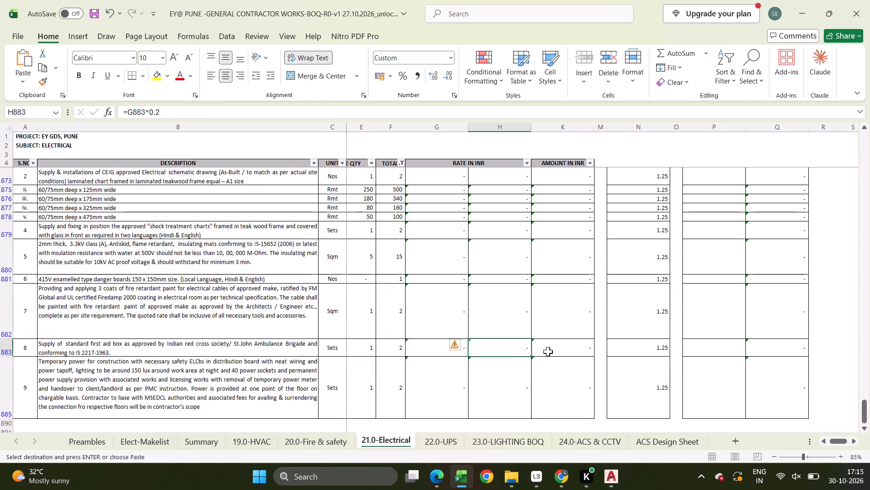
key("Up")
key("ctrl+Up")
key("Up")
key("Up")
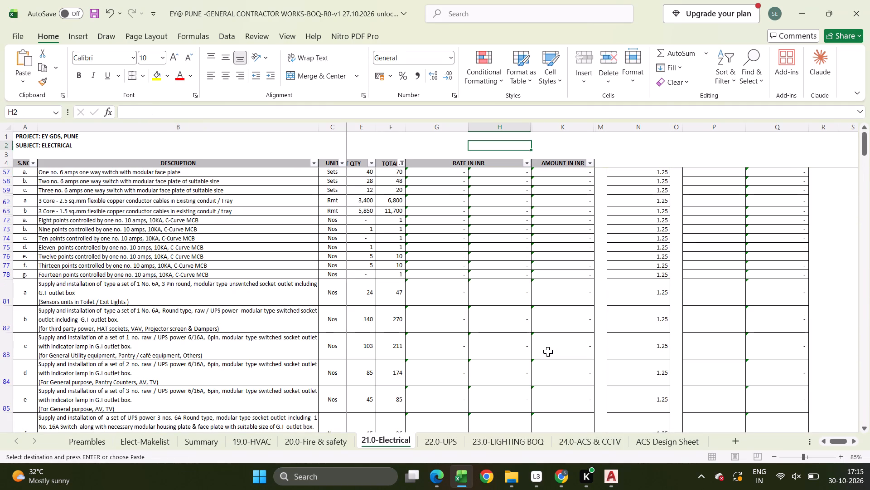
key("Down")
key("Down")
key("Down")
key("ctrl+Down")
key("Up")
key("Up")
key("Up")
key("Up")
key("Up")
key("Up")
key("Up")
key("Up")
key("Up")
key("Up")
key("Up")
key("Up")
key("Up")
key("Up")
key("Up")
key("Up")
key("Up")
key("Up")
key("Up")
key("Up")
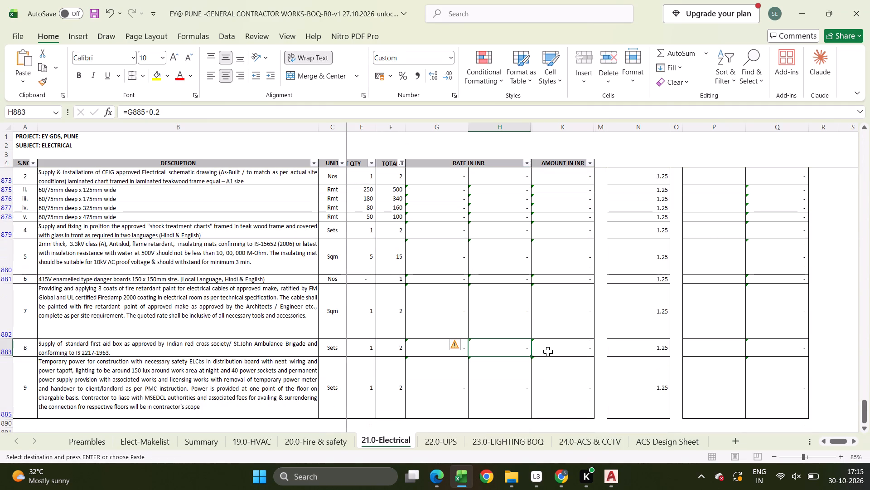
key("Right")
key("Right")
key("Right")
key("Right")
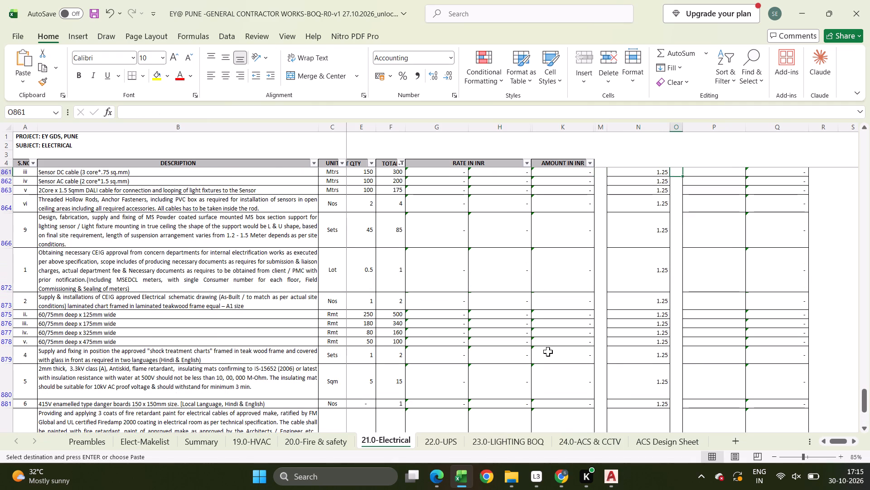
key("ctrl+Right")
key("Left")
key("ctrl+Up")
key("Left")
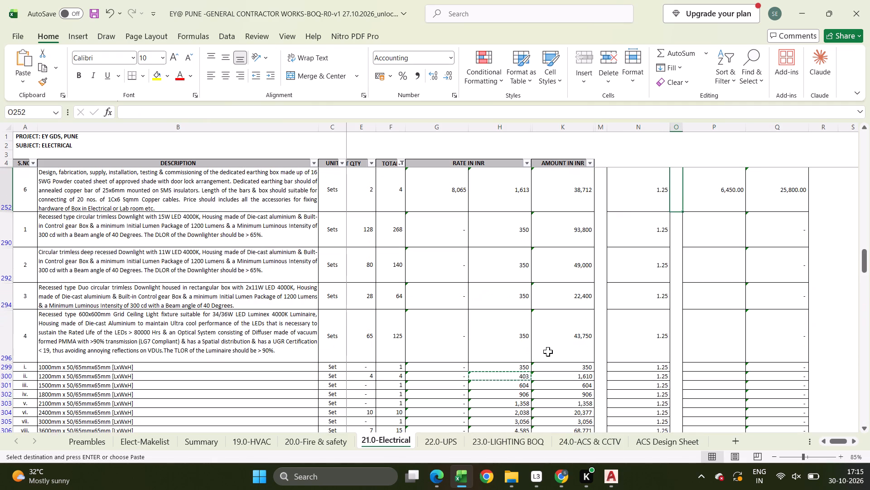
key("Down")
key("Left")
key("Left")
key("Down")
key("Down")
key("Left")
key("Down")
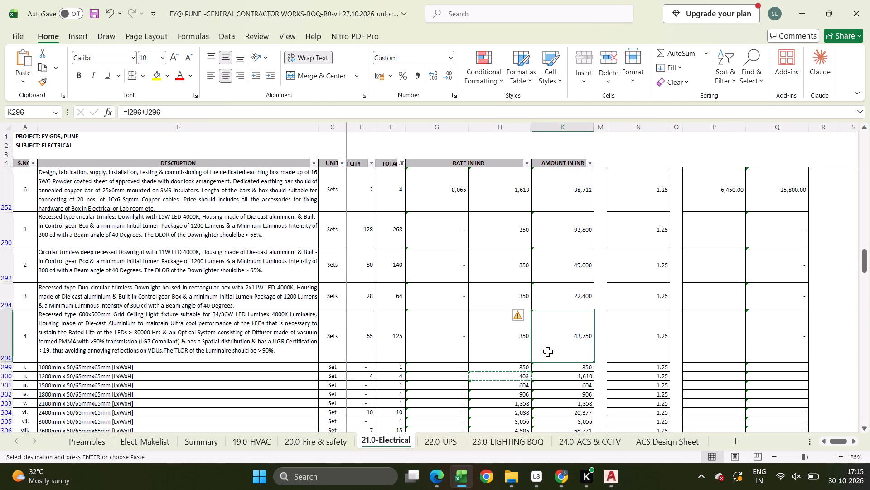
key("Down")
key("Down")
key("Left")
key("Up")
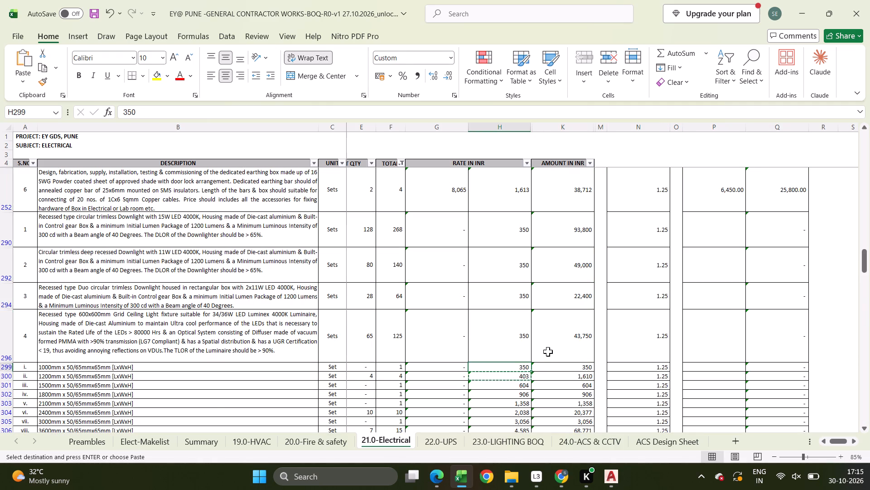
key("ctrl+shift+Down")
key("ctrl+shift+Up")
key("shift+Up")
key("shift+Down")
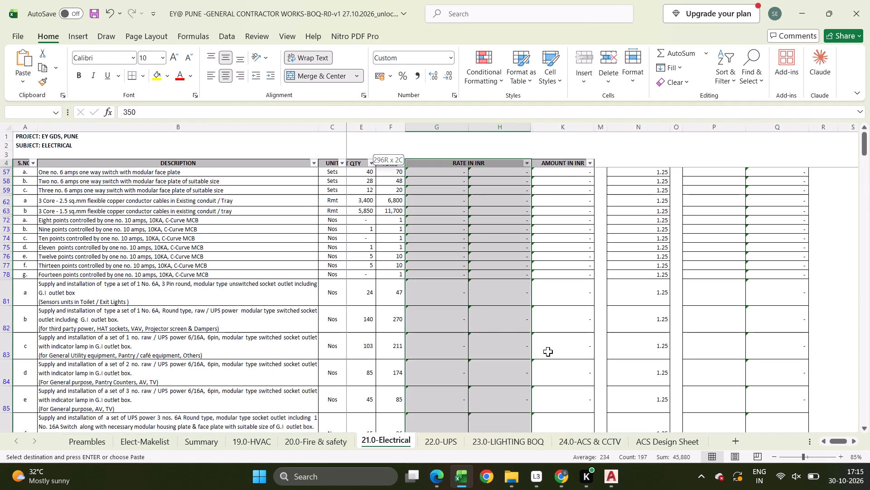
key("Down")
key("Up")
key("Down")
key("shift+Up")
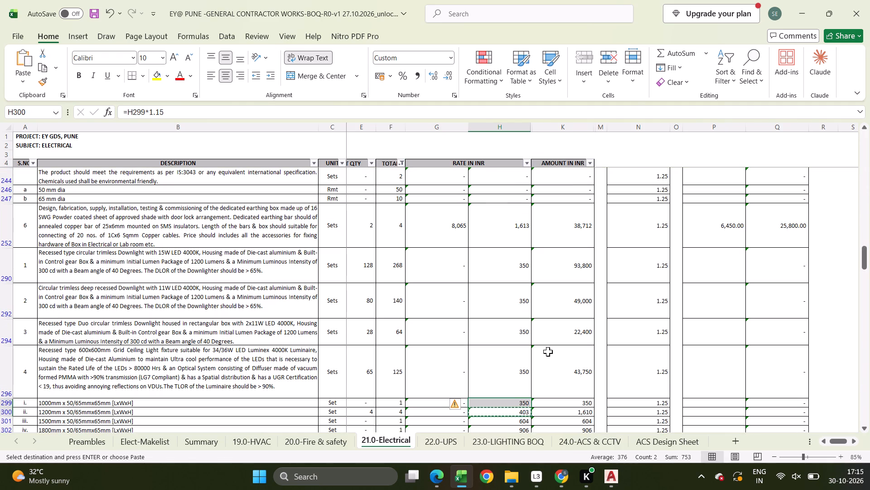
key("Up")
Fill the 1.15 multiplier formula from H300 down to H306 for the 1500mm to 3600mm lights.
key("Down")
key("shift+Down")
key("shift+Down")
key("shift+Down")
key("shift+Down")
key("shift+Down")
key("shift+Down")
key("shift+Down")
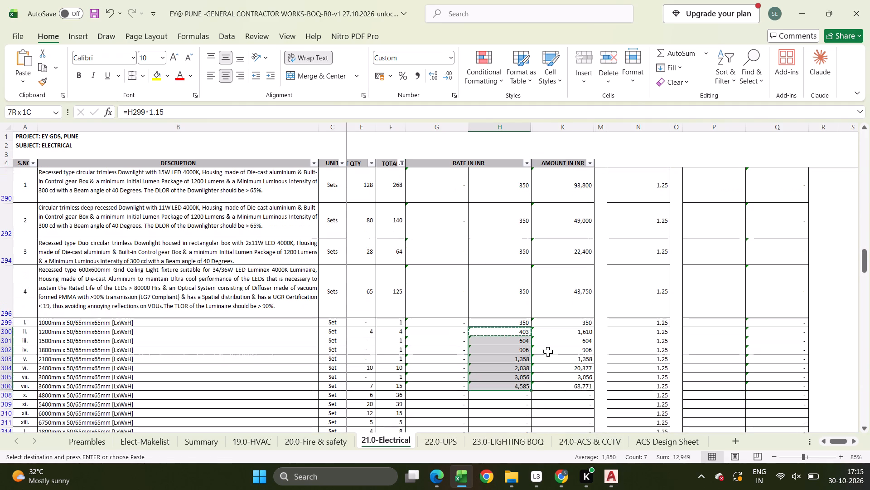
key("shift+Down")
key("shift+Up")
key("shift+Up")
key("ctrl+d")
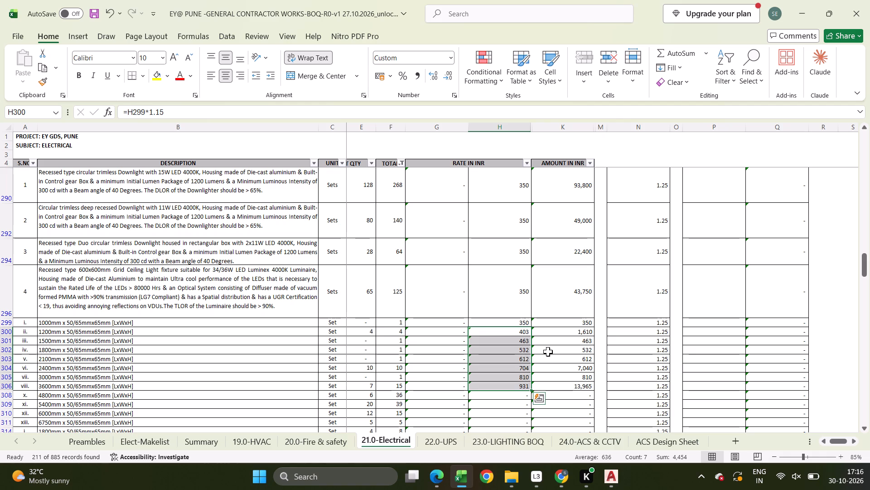
Change the 1200mm light's rate formula in H300 to =H299*1.22.
key("Up")
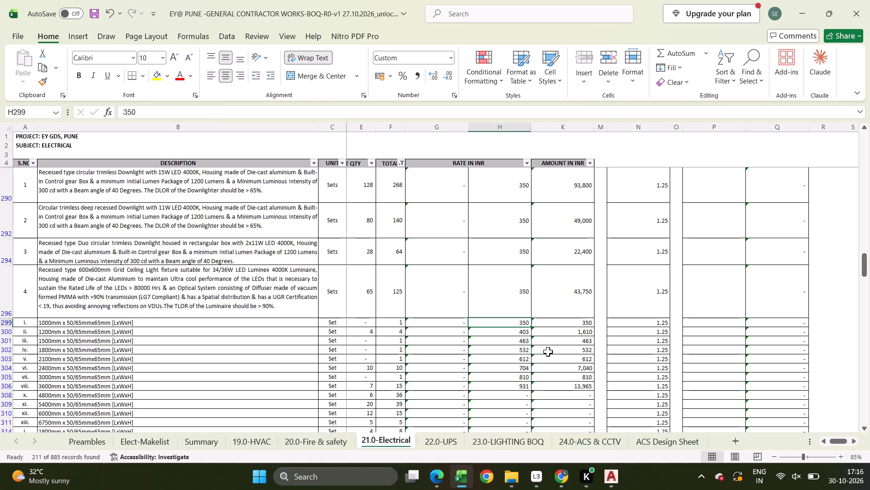
key("Down")
key("F2")
key("BackSpace")
key("BackSpace")
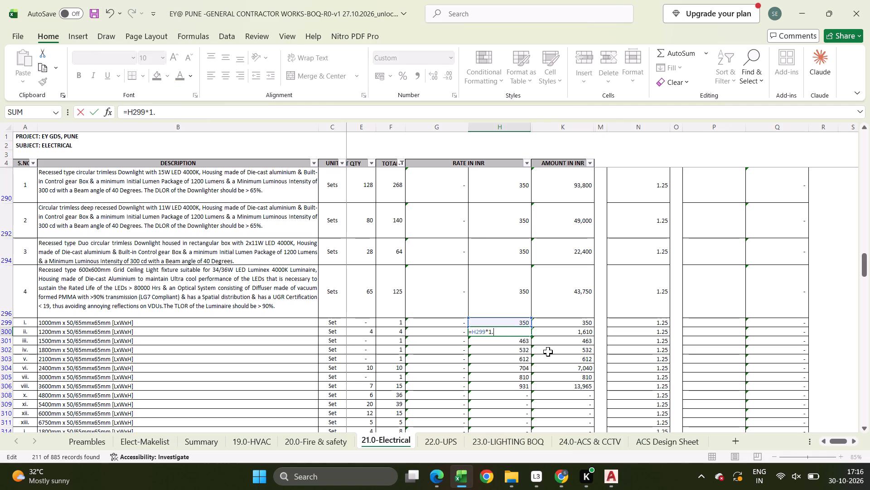
type("22")
key("Return")
Fill the 1.22 multiplier formula from H300 down to H306 for the 1500mm to 3600mm lights.
key("Up")
key("shift+Down")
key("shift+Down")
key("shift+Down")
key("shift+Down")
key("shift+Down")
key("shift+Down")
key("shift+Down")
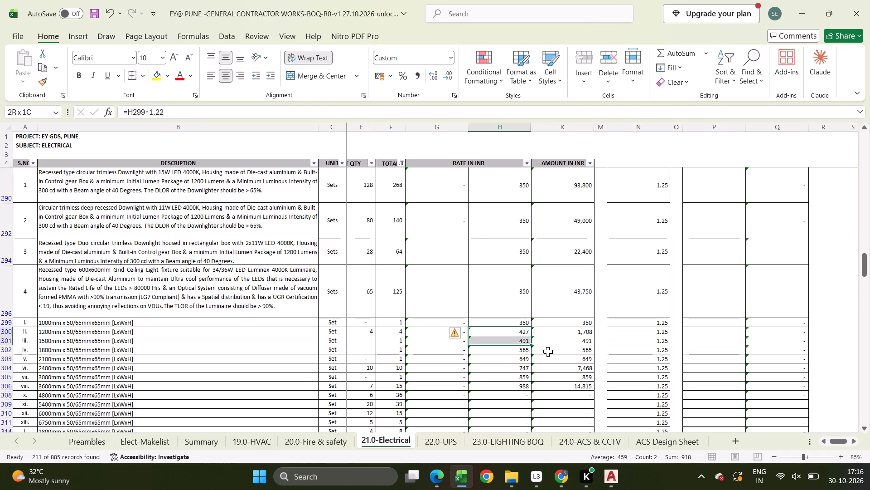
key("shift+Up")
key("ctrl+d")
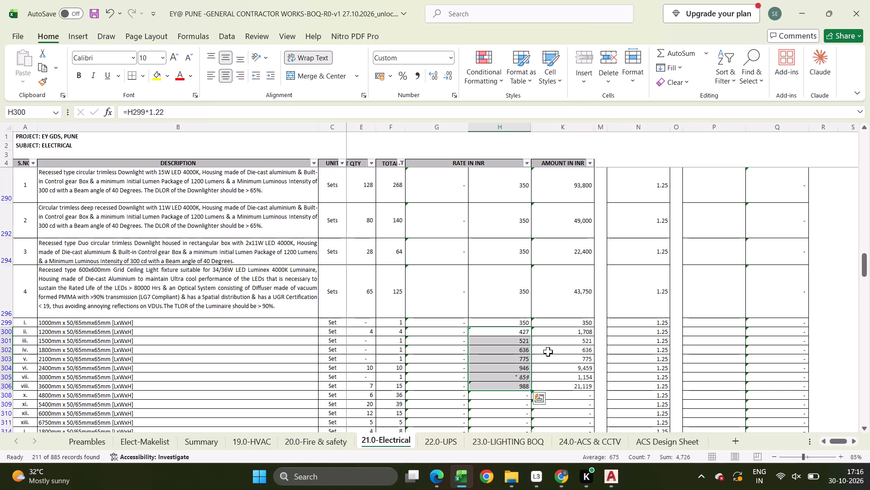
Set the 4800mm light's rate in H308 to 1400.
key("Down")
key("Down")
key("Down")
key("Down")
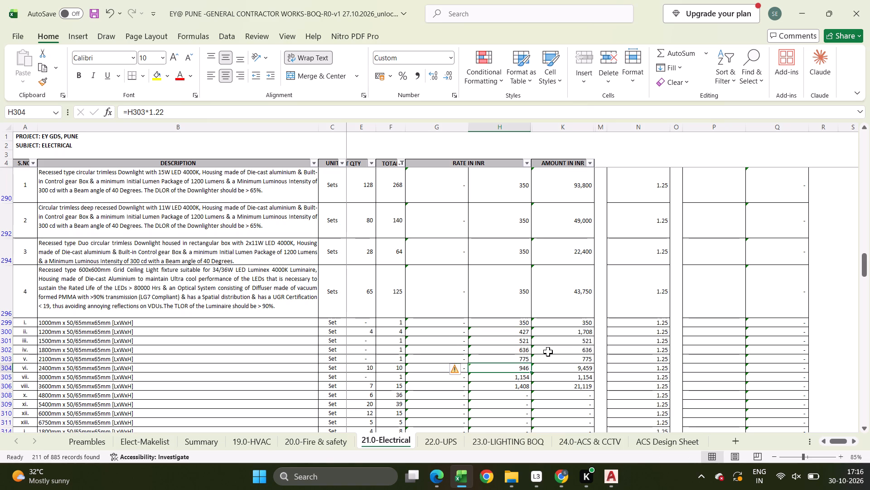
key("Down")
key("Down")
key("Down")
type("14")
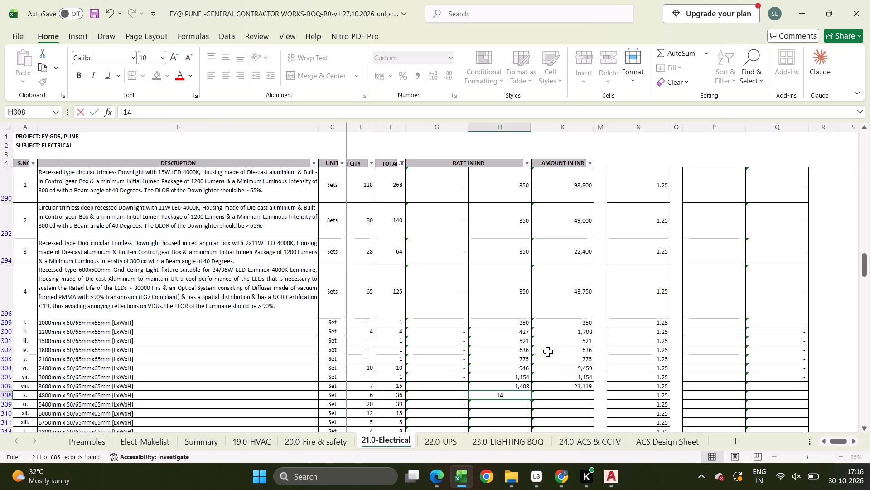
type("00")
key("Return")
Copy the 1.22 multiplier formula from H305 into H309 to H311 for the 5400mm to 6750mm lights.
key("Up")
key("Up")
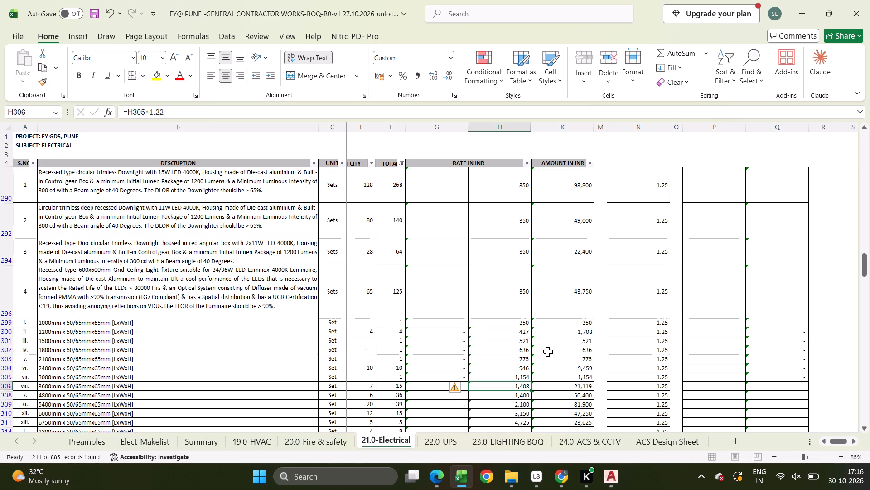
key("Down")
key("Up")
key("Up")
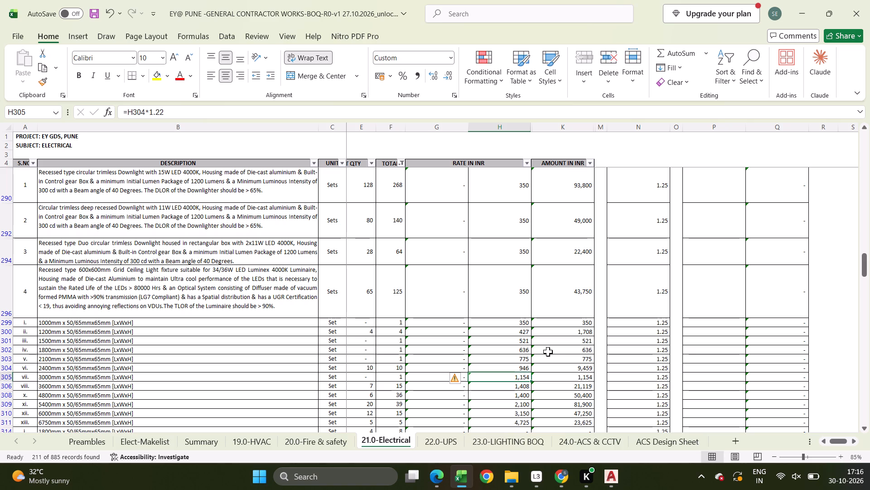
key("ctrl+c")
key("Down")
key("Down")
key("Down")
key("ctrl+v")
key("Down")
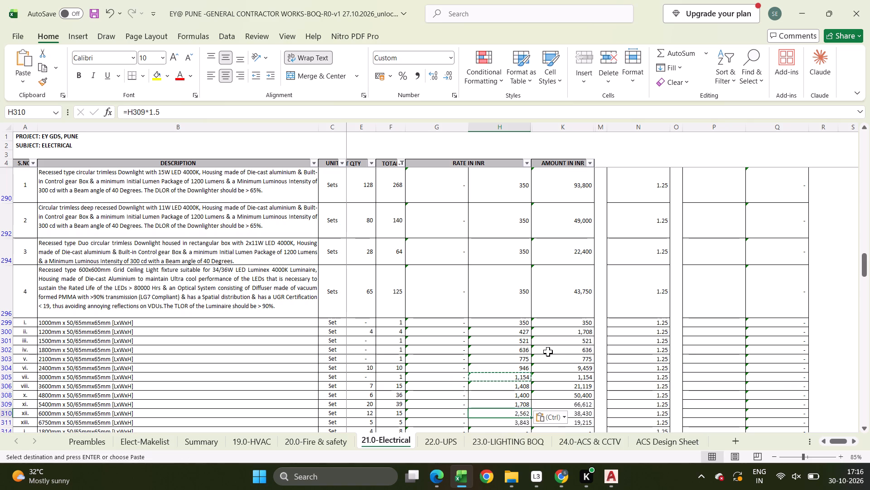
key("ctrl+v")
key("Down")
key("ctrl+v")
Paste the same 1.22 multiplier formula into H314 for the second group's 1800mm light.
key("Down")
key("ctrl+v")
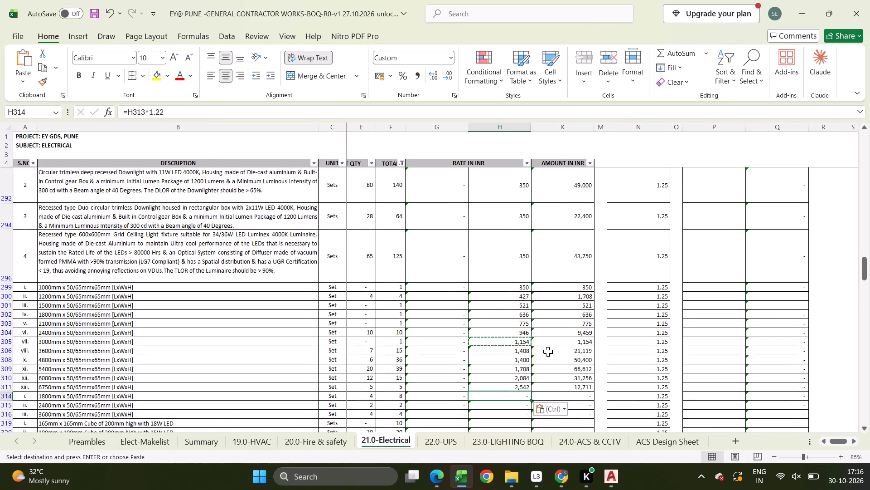
Set the rate of the second group's 1800mm light in H314 to 2500.
key("Up")
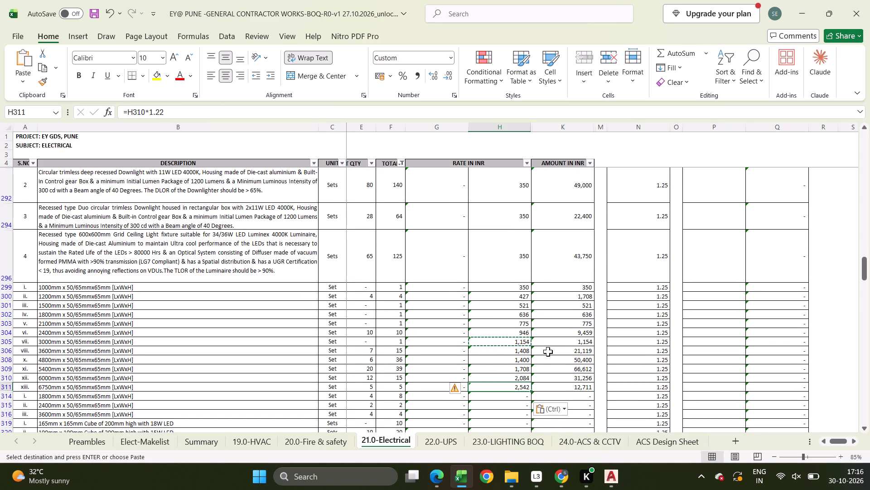
key("Down")
type("2500")
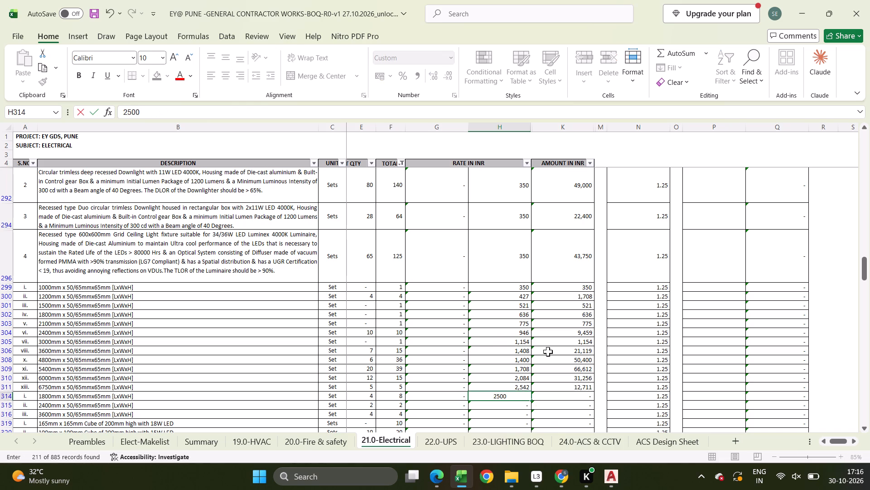
key("Return")
Copy the 1800mm light's rate from H302 and paste it as a value into H315 for the second group's 2400mm light.
key("Up")
key("Down")
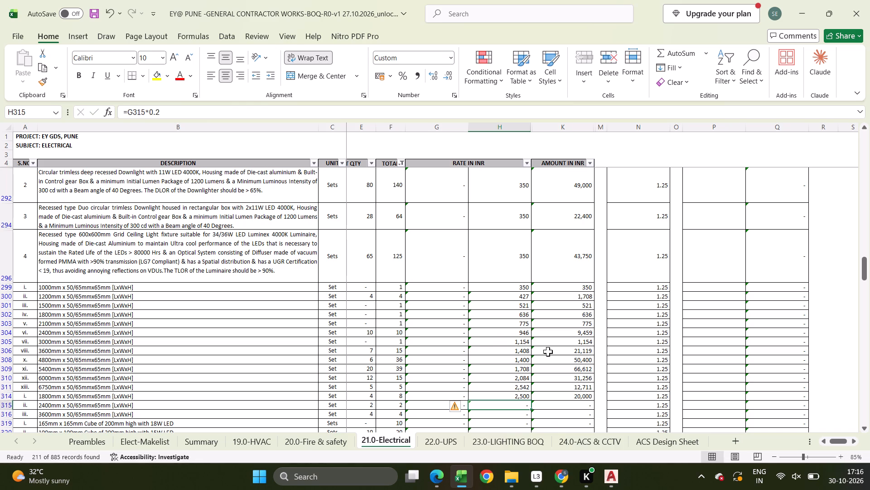
key("Up")
key("Up")
key("Down")
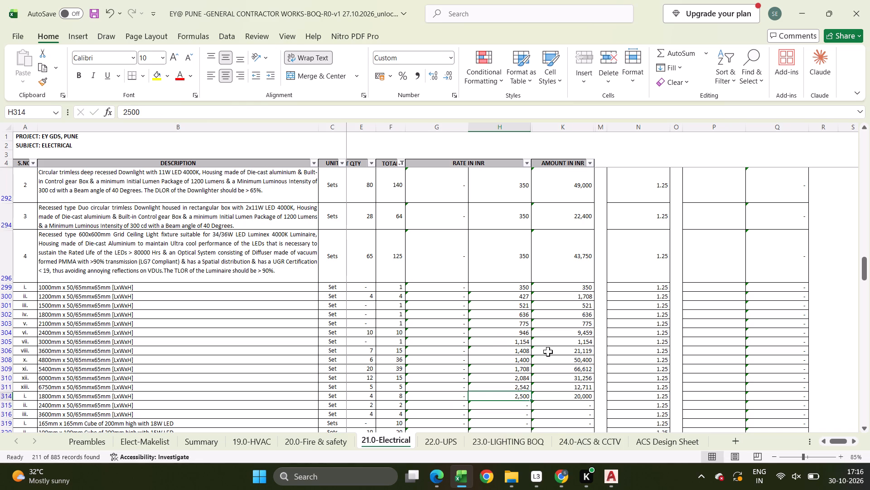
key("Down")
key("Up")
key("Up")
key("Up")
key("Up")
key("Up")
key("Up")
key("Up")
key("Up")
key("Up")
key("Up")
key("Up")
key("Up")
key("Down")
key("Down")
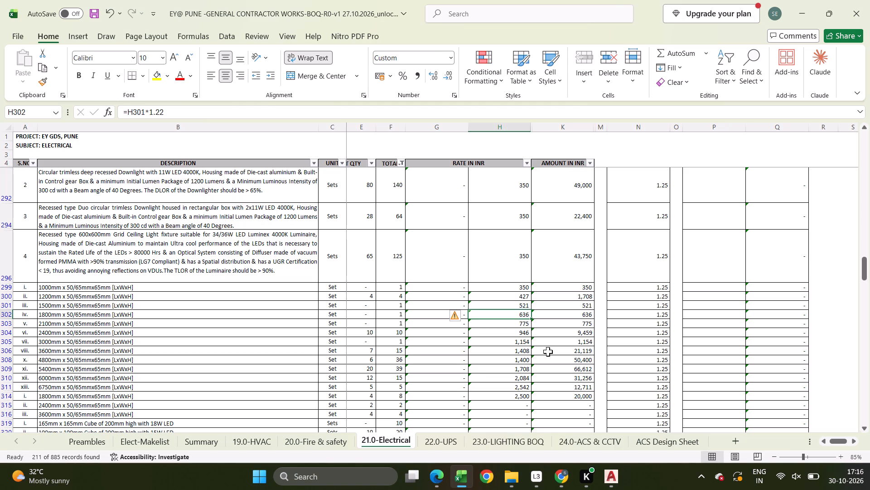
key("ctrl+c")
key("Down")
key("Down")
key("Down")
key("Down")
key("Down")
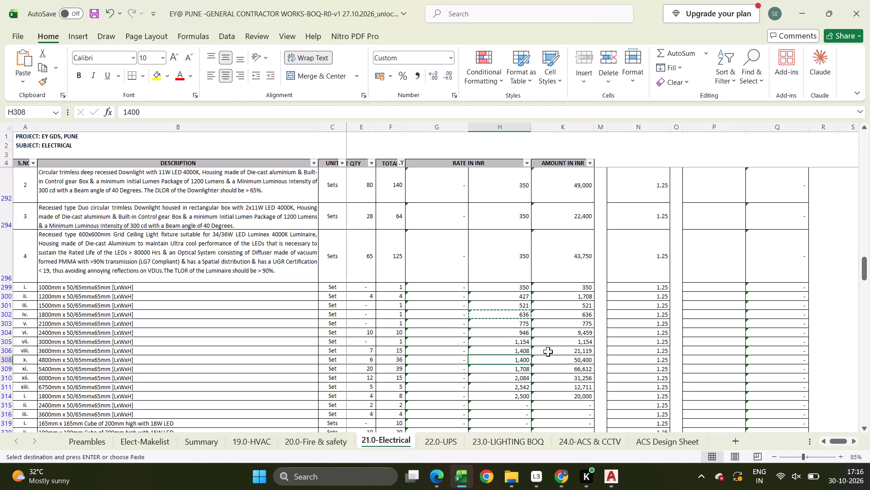
key("Down")
key("Down")
key("Down")
key("Down")
key("Down")
key("ctrl+shift+v")
Set the rate of the second group's 3600mm light in H316 to 946.
key("Down")
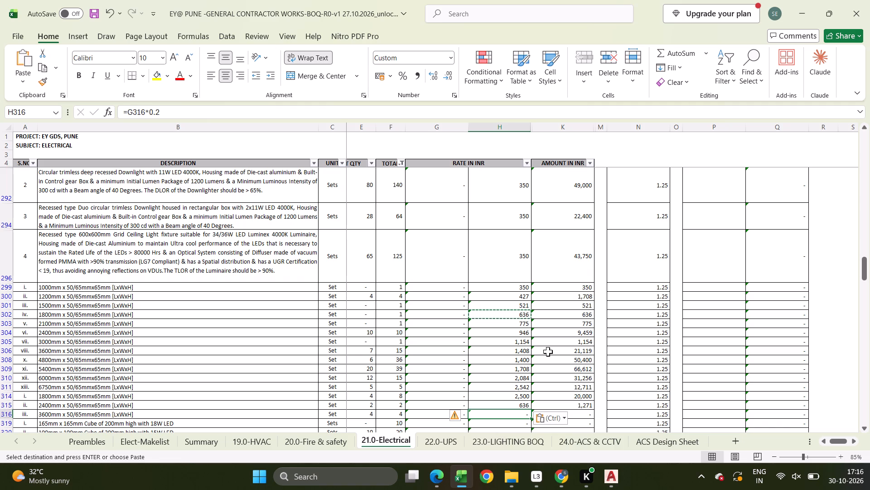
type("946")
key("Return")
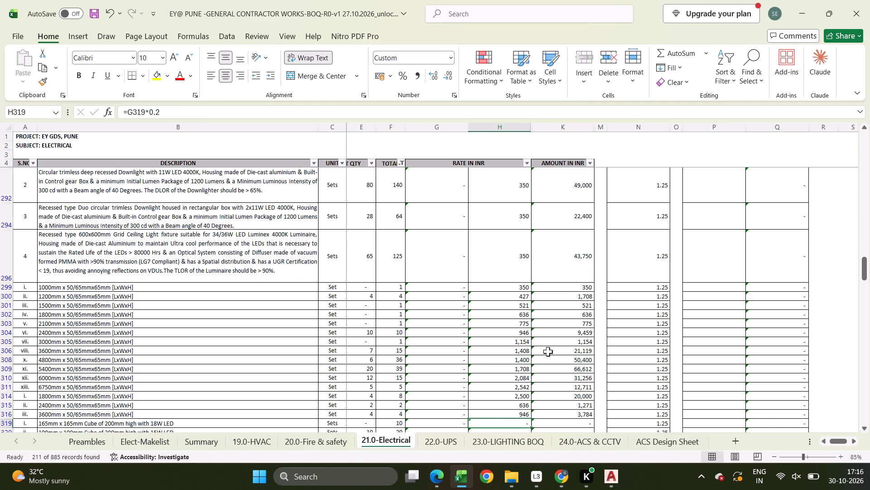
Set the rate of the 165mm LED cube in H319 to 350 and the 100mm cube in H320 to 250.
type("350")
key("Return")
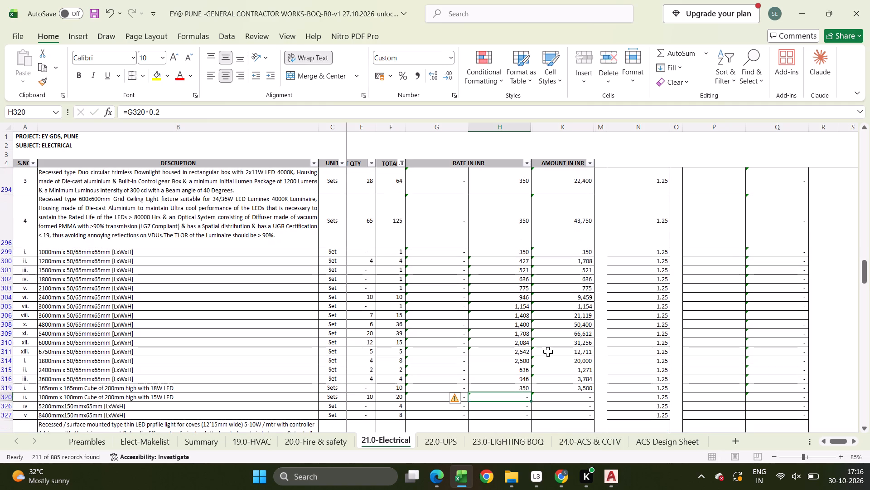
type("250")
key("Return")
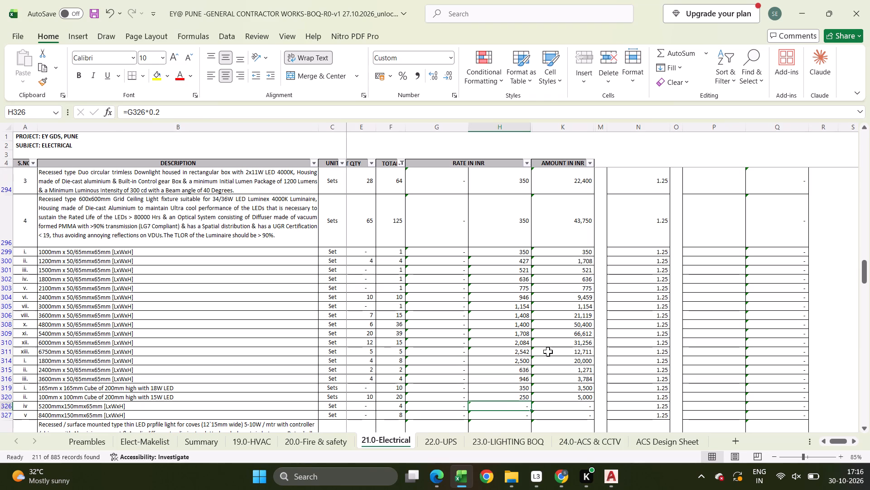
Set the rate of the 5200mm light in H326 to 1700 and the 8400mm light in H327 to 2950.
type("1700")
key("Return")
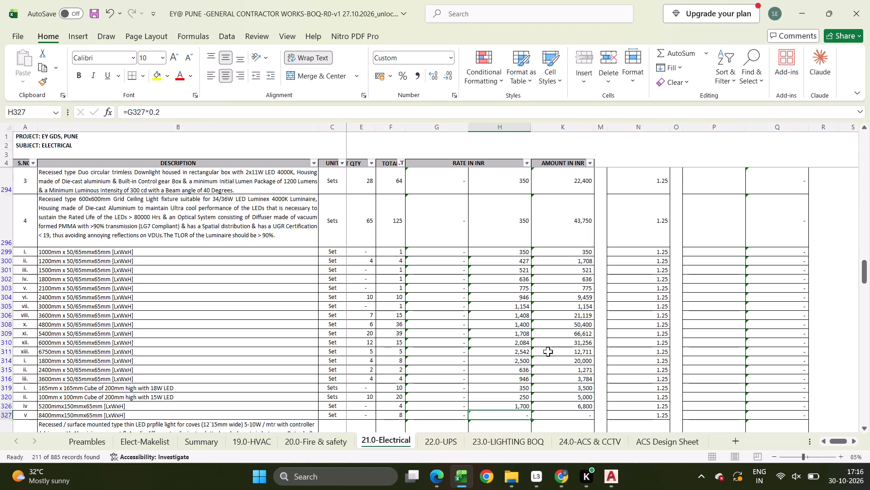
type("2950")
key("Return")
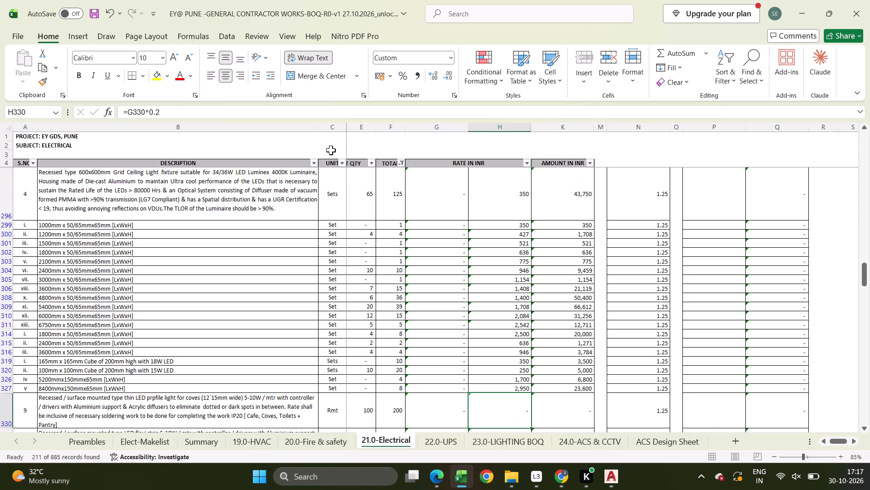
Replace the formula for the 6750mm light's rate in H311 with a fixed value of 2500.
left_click(503, 224)
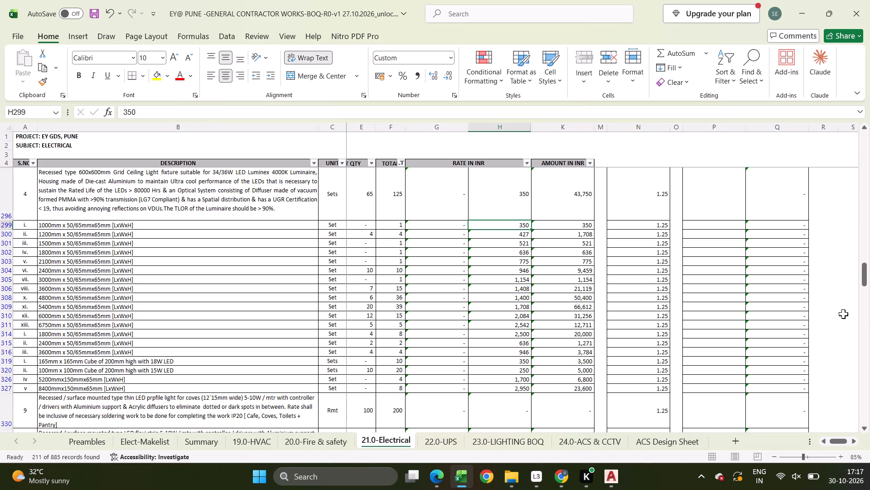
key("Down")
key("Down")
key("Down")
key("Down")
key("Down")
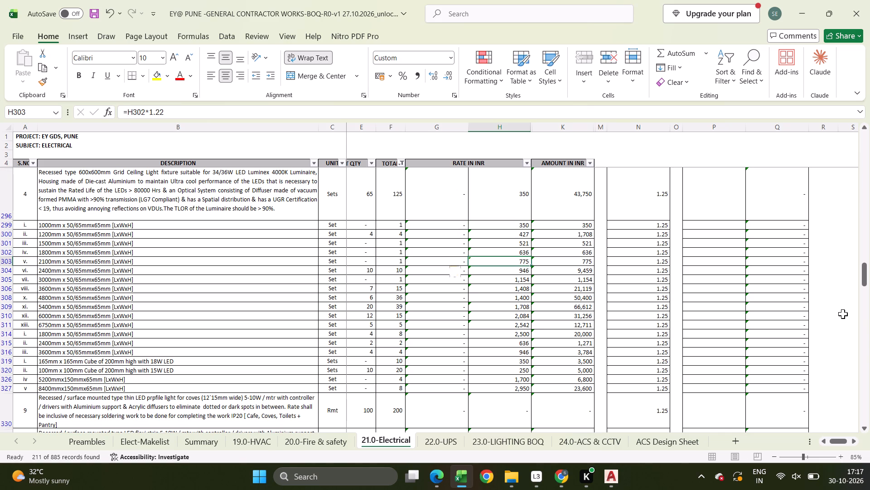
key("Down")
key("Down")
key("Down")
key("Down")
key("Down")
key("Down")
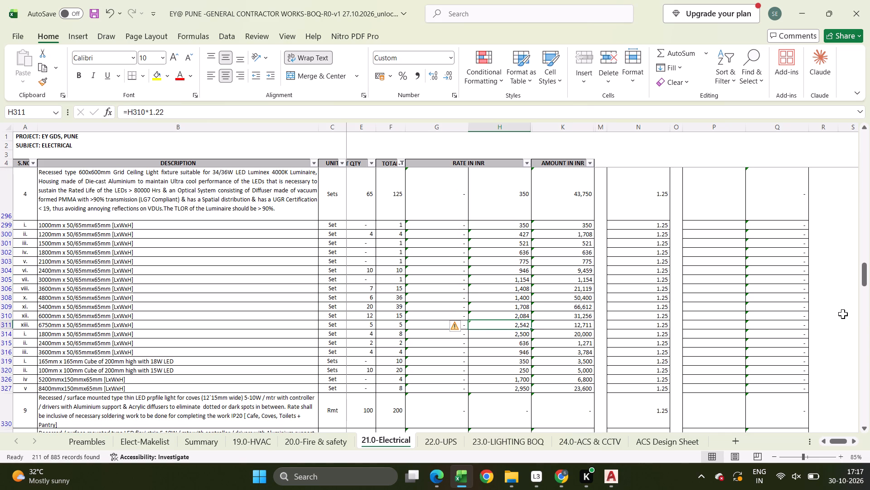
type("2500")
key("Up")
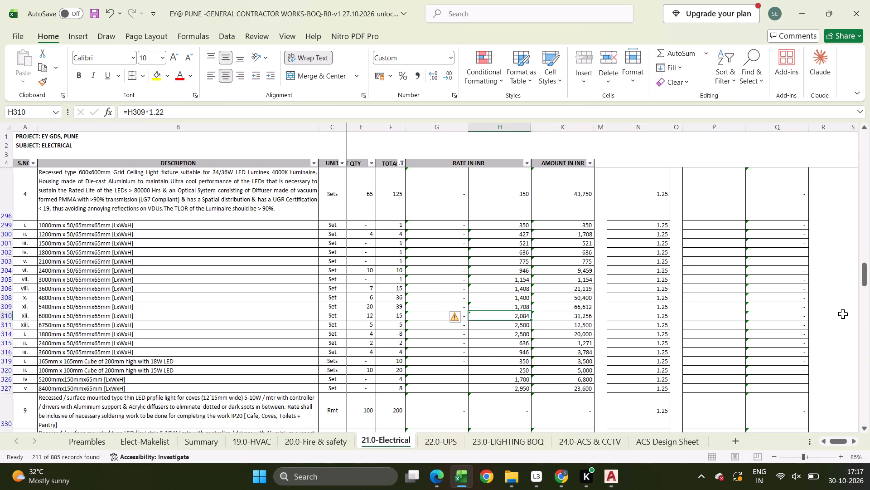
key("Down")
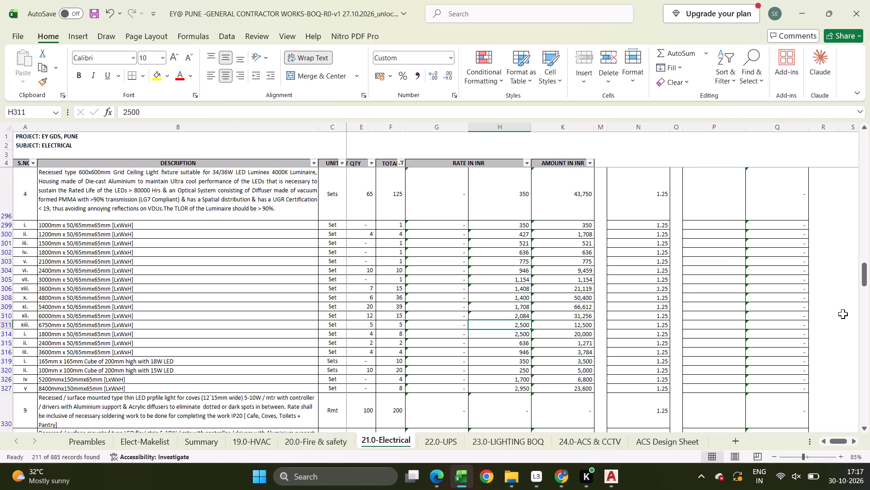
Set the rate of the second group's 1800mm light in H314 to 636.
key("Down")
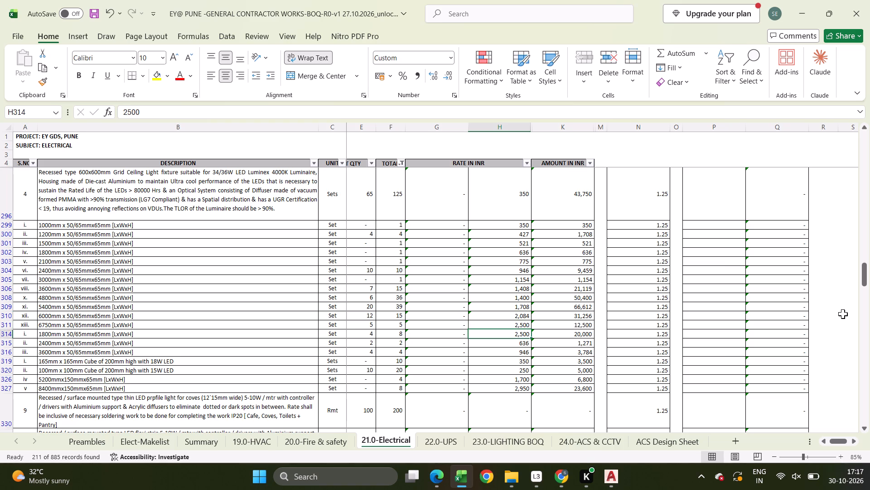
type("635")
key("BackSpace")
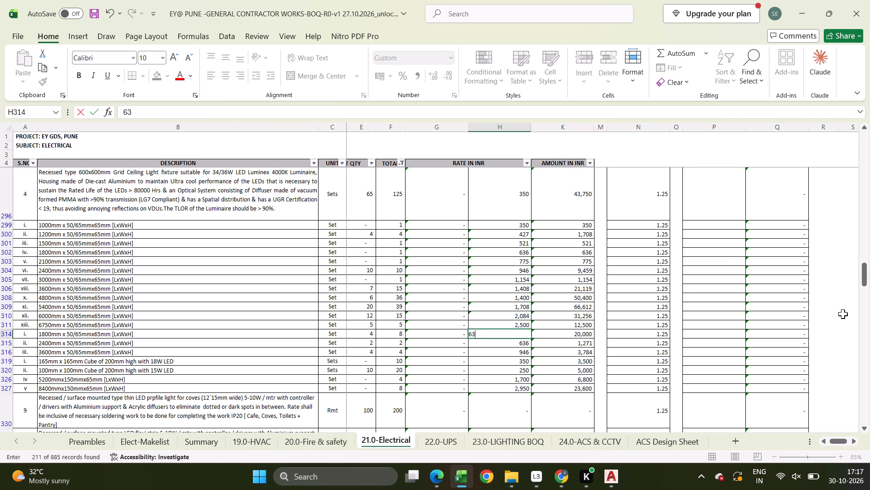
key("6")
key("Return")
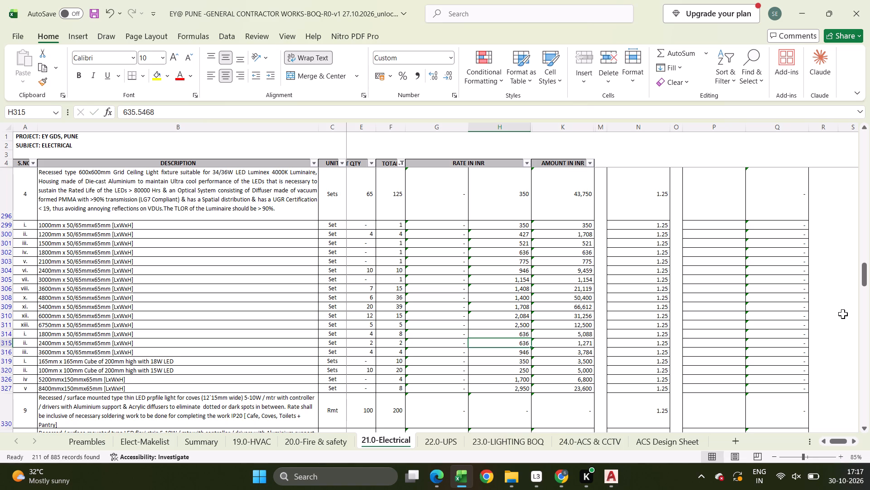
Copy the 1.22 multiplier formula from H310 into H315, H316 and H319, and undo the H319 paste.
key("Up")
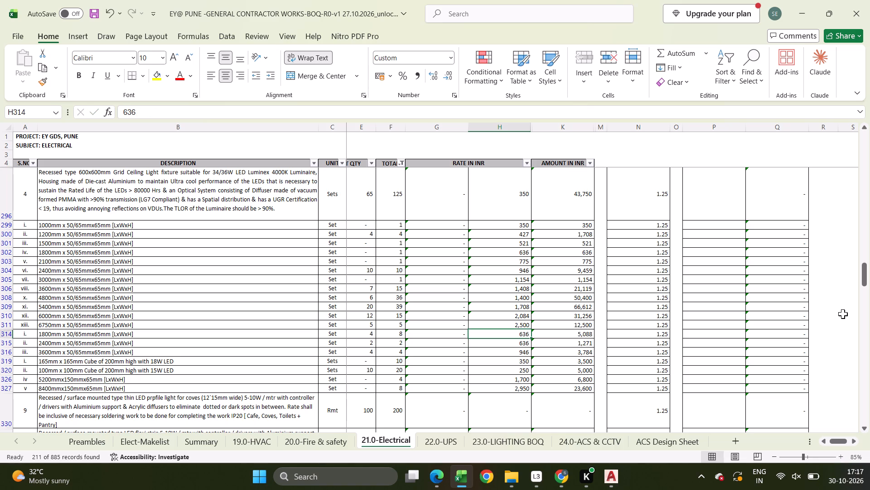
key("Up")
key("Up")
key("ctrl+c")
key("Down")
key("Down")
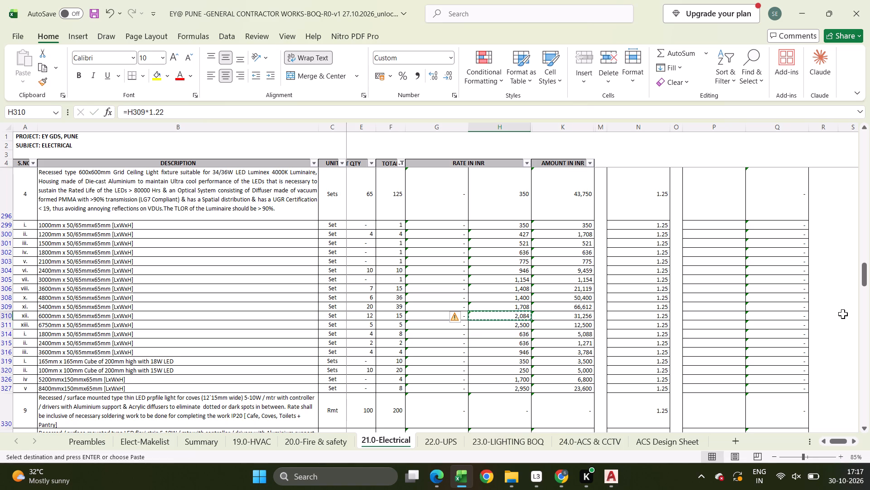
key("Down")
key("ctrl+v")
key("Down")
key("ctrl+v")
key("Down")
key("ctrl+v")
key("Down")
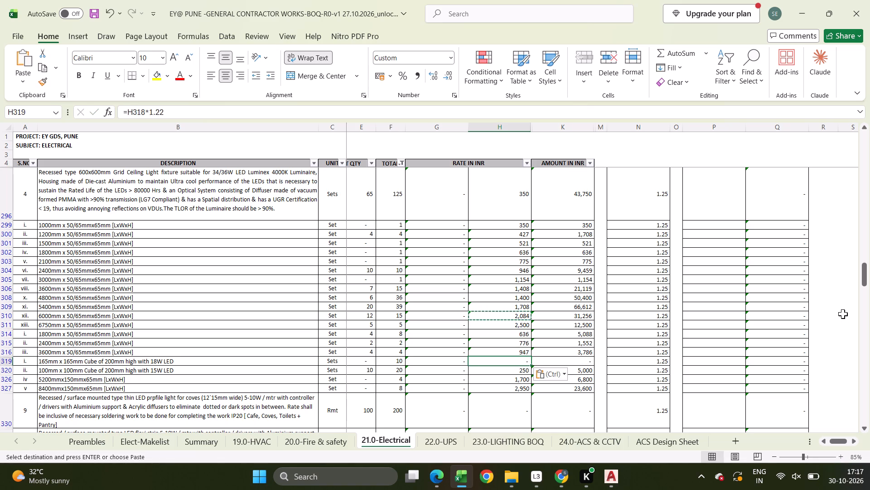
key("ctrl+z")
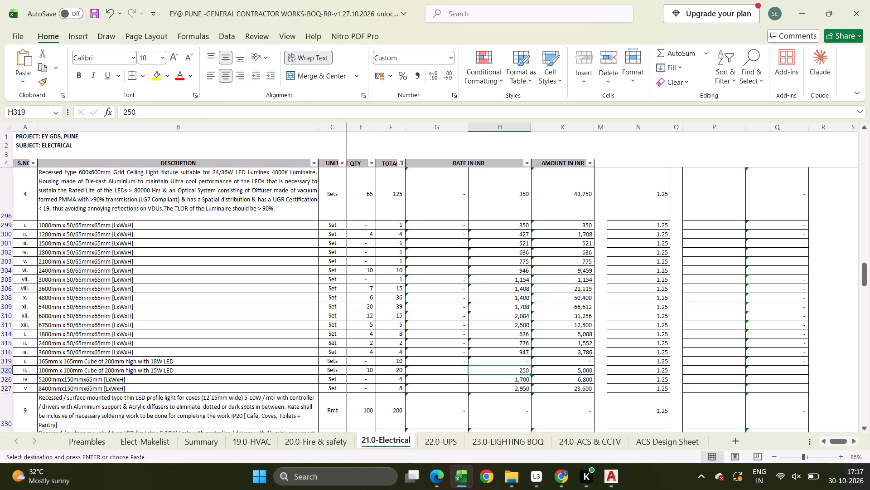
Set the second group's 3600mm light rate in H316 to 1400 and its 2400mm light rate in H315 to 950.
key("Up")
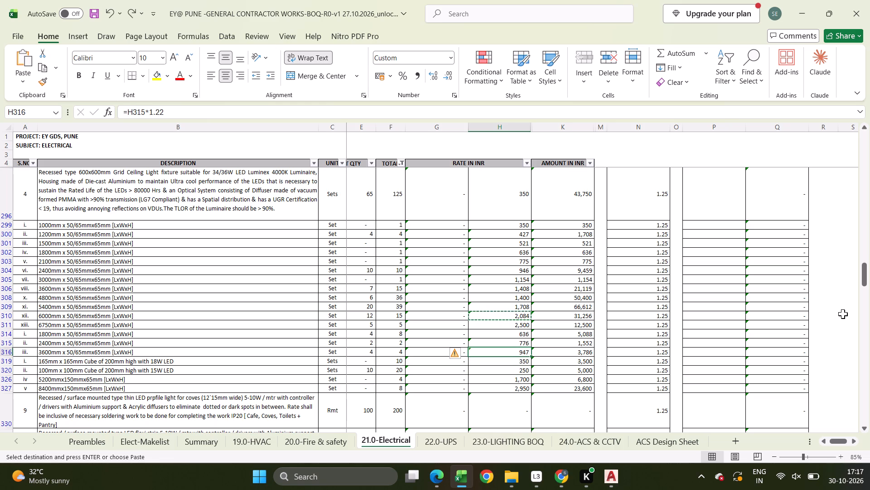
type("1400")
key("Up")
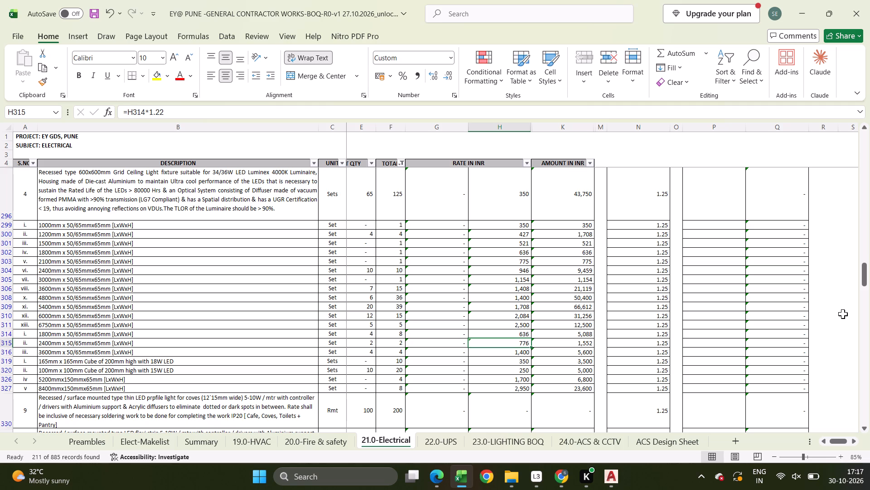
type("94")
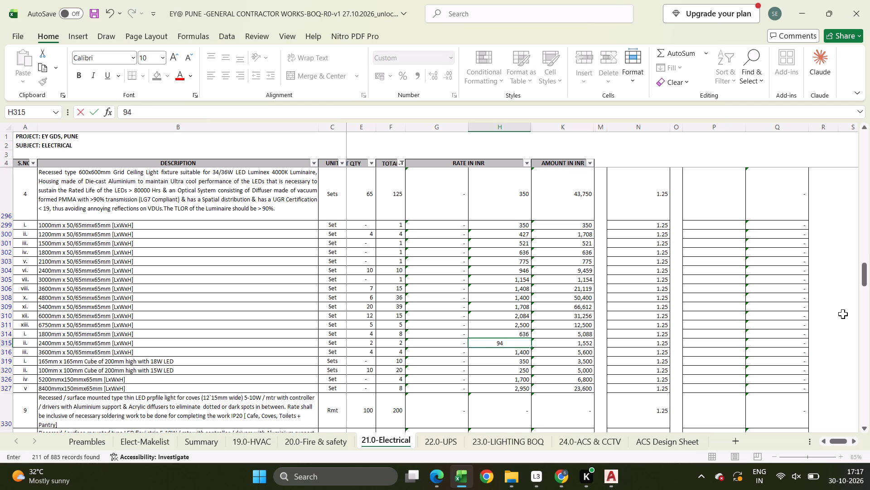
key("BackSpace")
type("50")
key("Up")
Set fixed rates in the first group: 2050 for 6000mm (H310), 1700 for 5400mm (H309) and 1400 for 3600mm (H306).
key("Up")
key("Up")
key("Up")
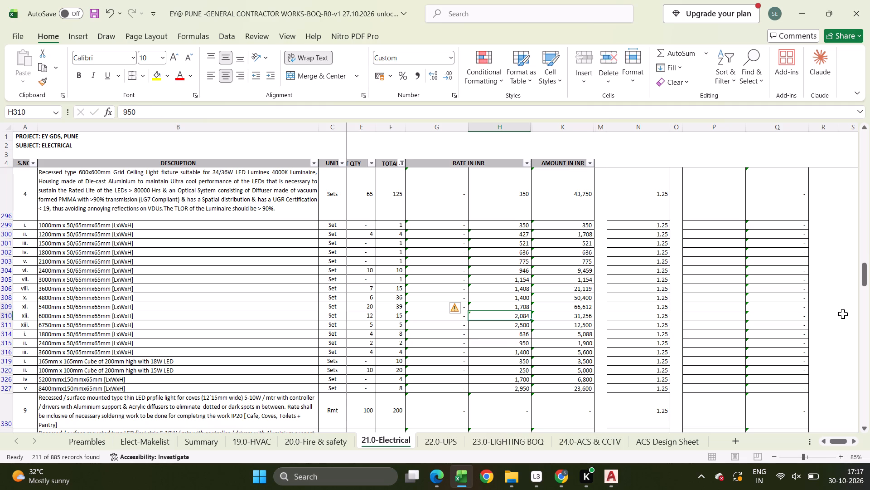
key("Down")
type("2050")
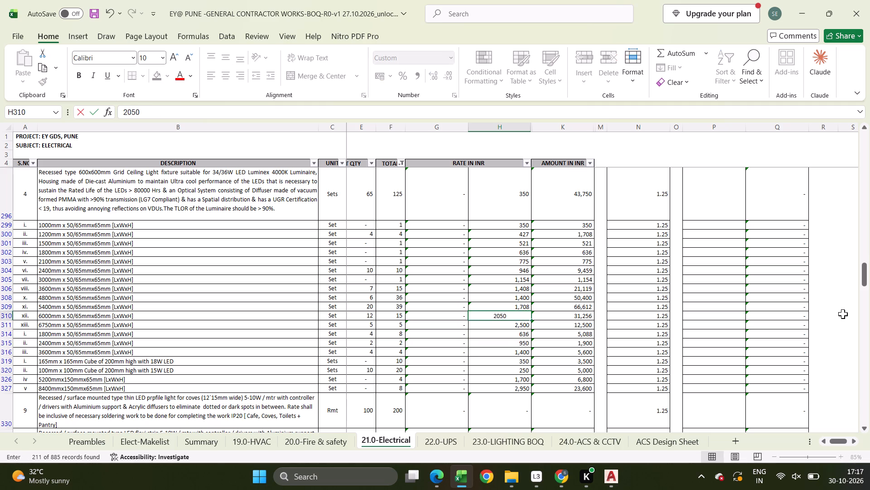
key("Up")
type("1700")
key("Up")
key("Up")
key("1")
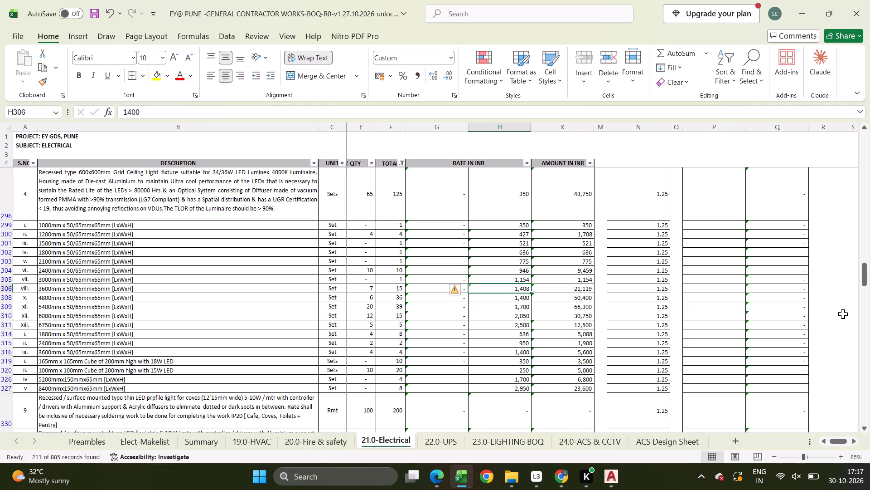
type("400")
key("Return")
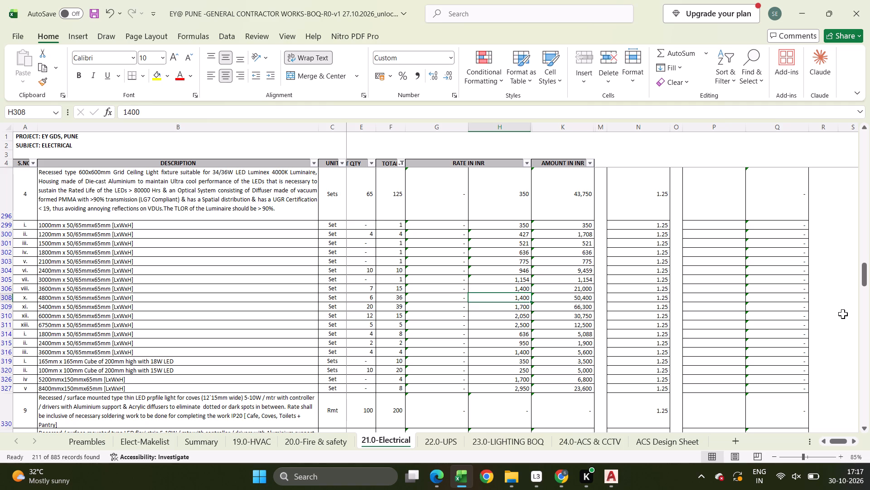
Set fixed rates of 1150 for the 3000mm light (H305), 950 for 2400mm (H304) and 775 for 2100mm (H303).
key("Up")
key("Up")
type("1150")
key("Up")
type("950")
key("Up")
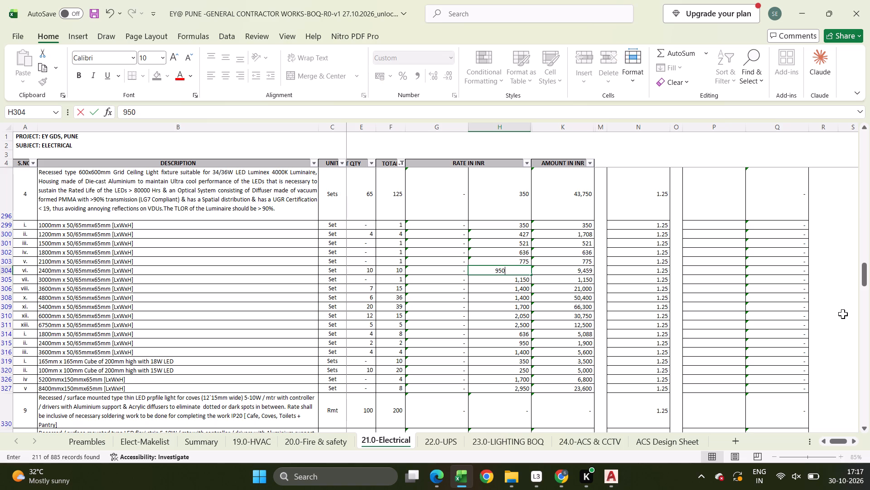
type("775")
key("Up")
Set fixed rates of 640 for the 1800mm light (H302), 520 for 1500mm (H301) and 430 for 1200mm (H300).
type("640")
key("Up")
type("520")
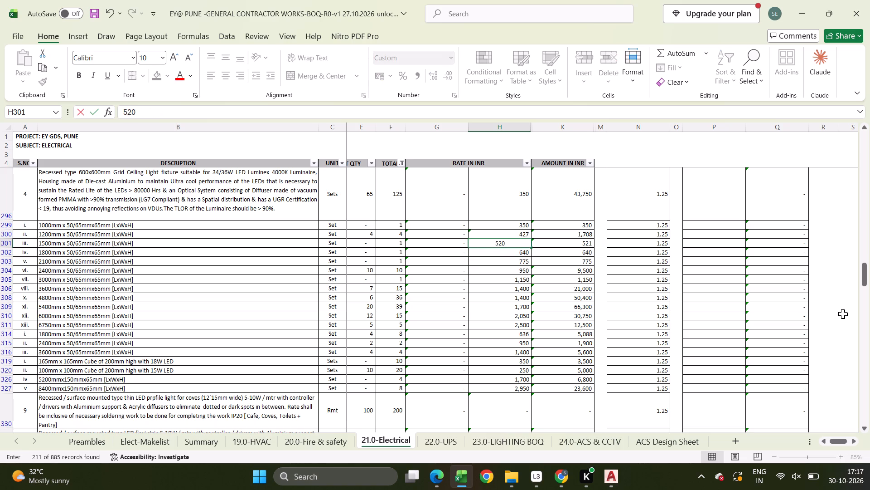
key("Up")
type("430")
key("Return")
Set the rates of the LED profile and flexi strip lights, items 9, 10 and 11 (H330, H332, H334), to 250 each.
key("Return")
key("Return")
key("Return")
key("Return")
key("Return")
key("Return")
key("Return")
key("Return")
key("Return")
key("Return")
key("Return")
key("Return")
key("Return")
key("Return")
key("Return")
key("Return")
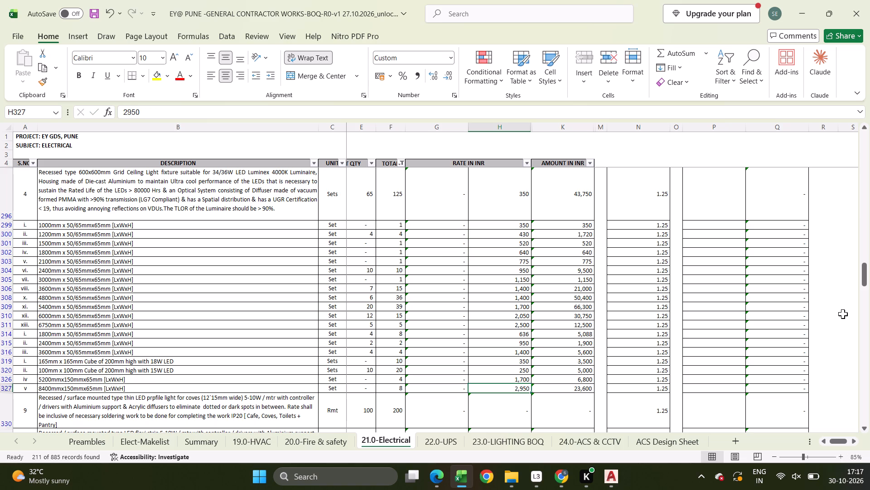
key("Down")
type("150")
key("Return")
key("Up")
type("250")
key("Return")
type("250")
key("Return")
type("250")
key("Return")
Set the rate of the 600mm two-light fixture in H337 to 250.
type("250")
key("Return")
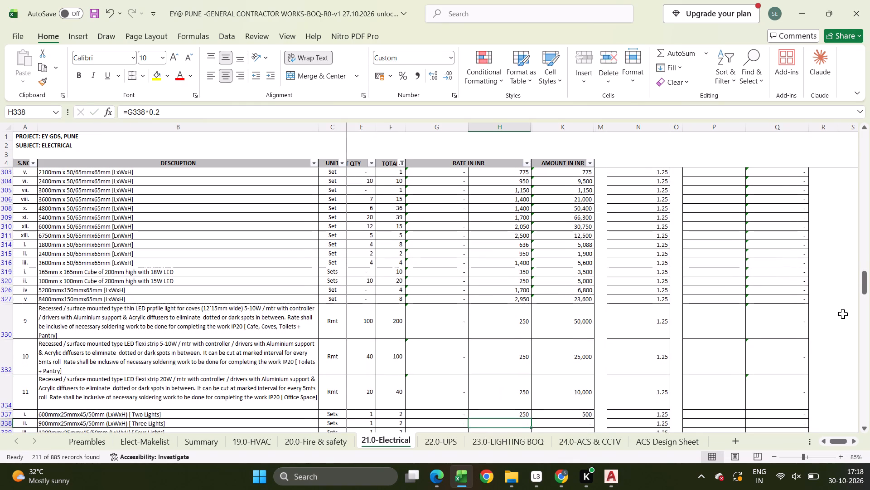
Set the rates of the two-, three- and four-light fixtures in H337, H338 and H339 to 350, 450 and 550.
key("Down")
key("Down")
key("Down")
key("Down")
key("Up")
key("Up")
key("Up")
key("Up")
key("Up")
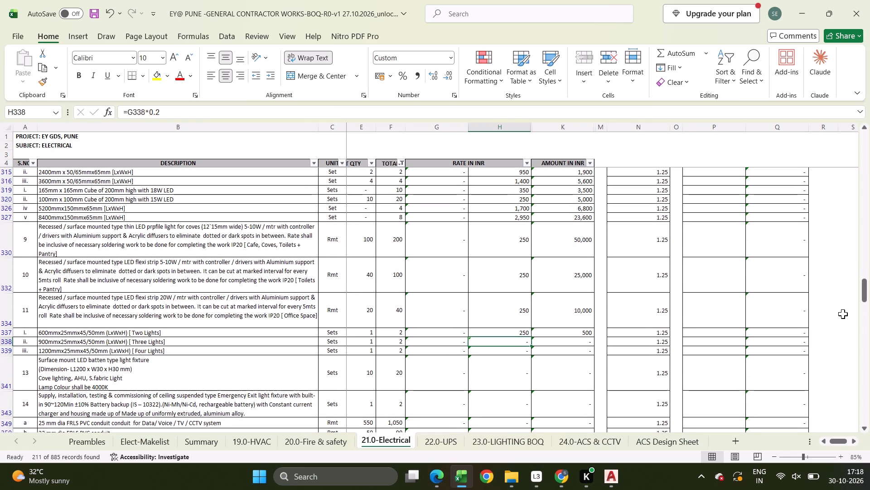
type("350")
key("Return")
type("450")
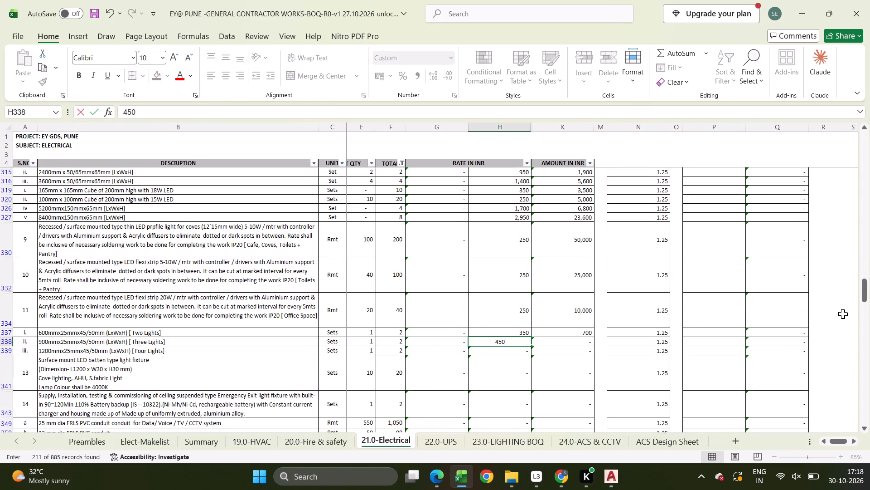
key("Return")
type("550")
key("Return")
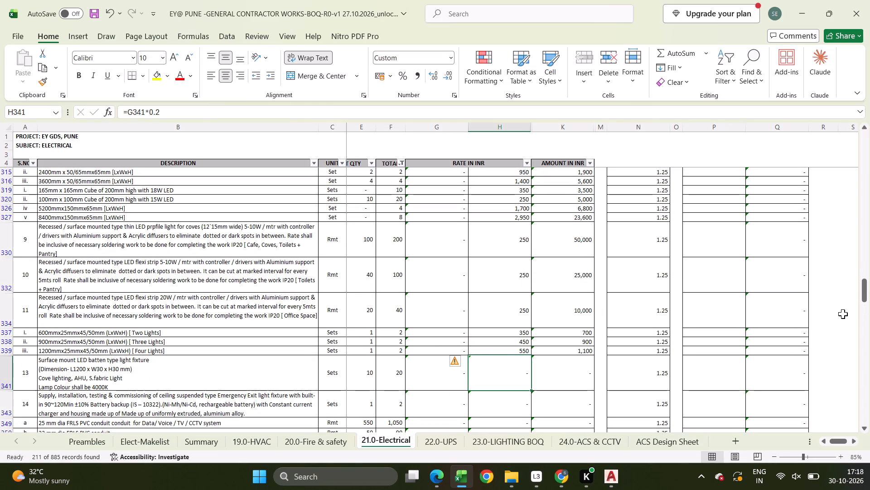
Set the rate of the surface mount LED batten fixture, item 13, in H341 to 150.
type("150")
key("Return")
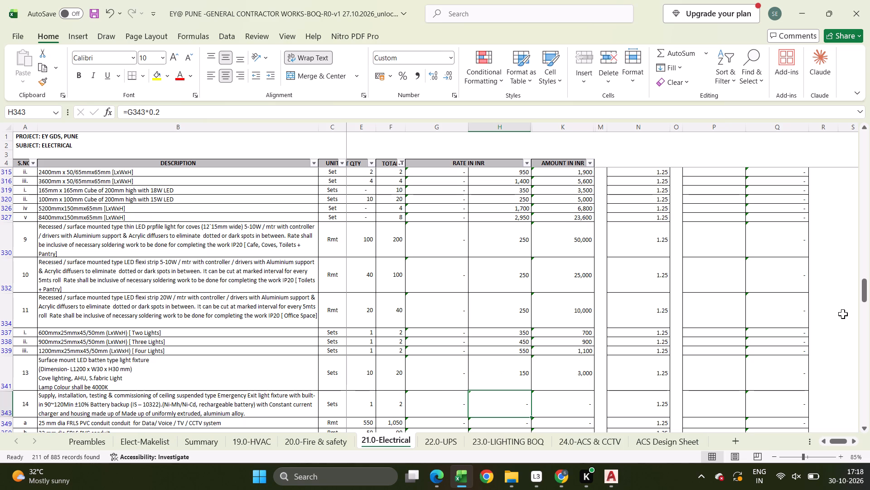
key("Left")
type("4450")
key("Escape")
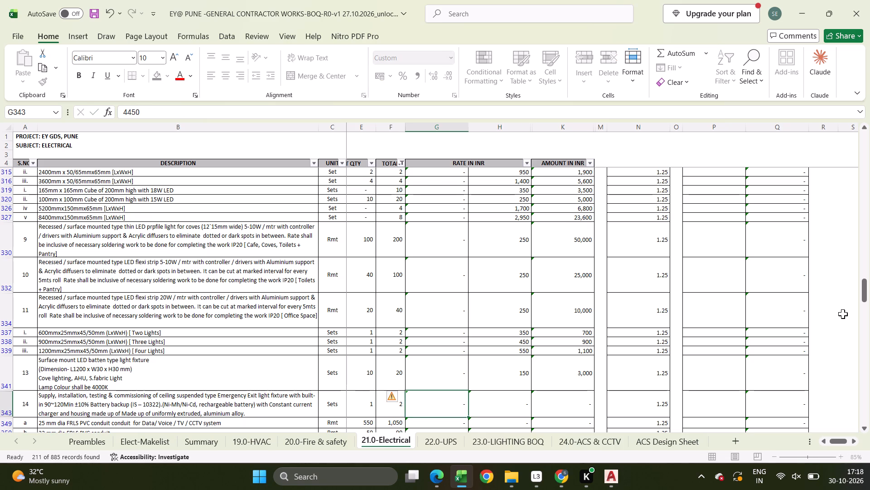
Enter a base rate of 3650 in P343 for the ceiling suspended Emergency Exit light fixture, item 14.
key("Right")
key("Right")
key("Right")
key("Right")
key("Right")
key("Right")
type("36500")
key("Left")
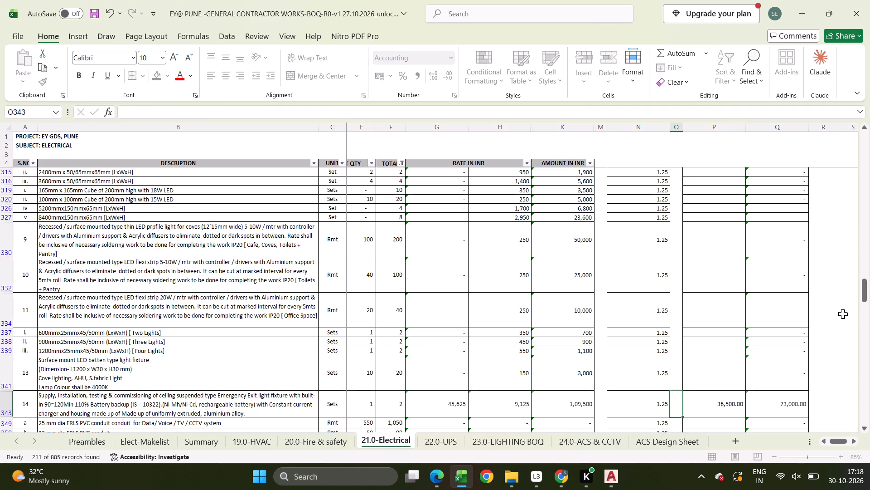
key("Right")
type("3650")
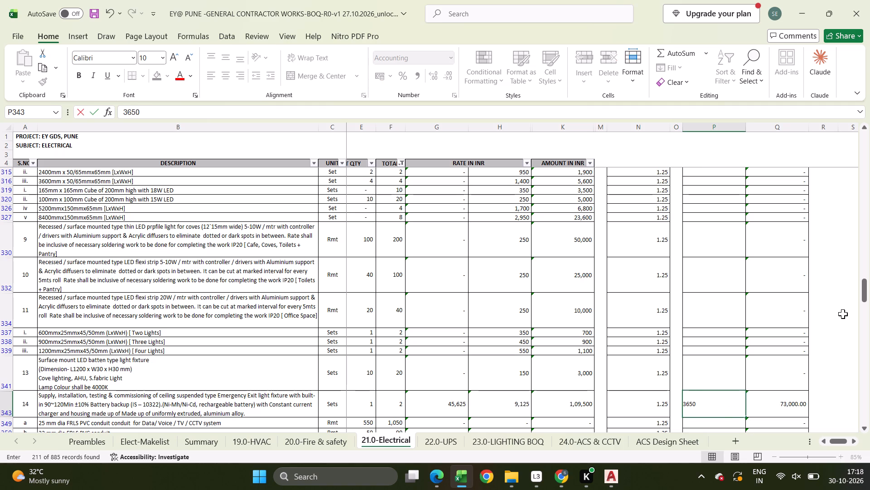
key("Left")
key("Left")
key("Left")
key("Left")
key("Down")
key("Down")
key("Down")
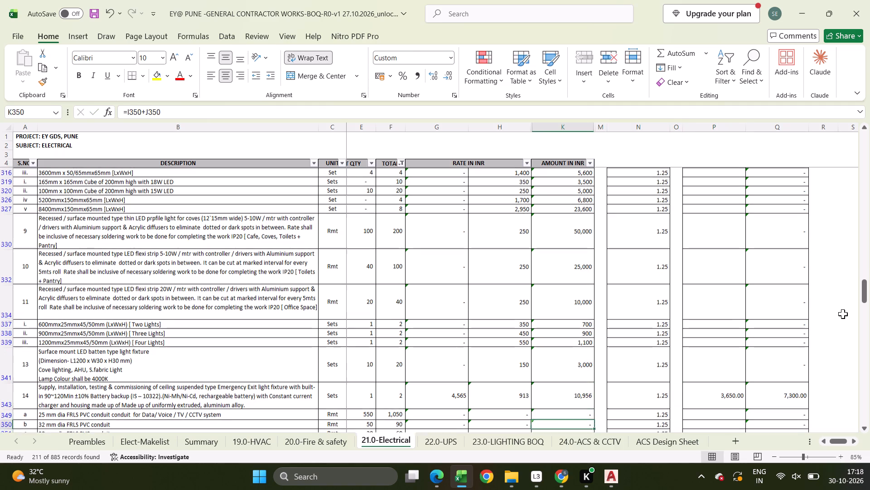
Enter a base rate of 45 in P349 for the 25 mm dia FRLS PVC conduit.
key("Up")
key("Right")
key("Right")
key("Right")
key("Right")
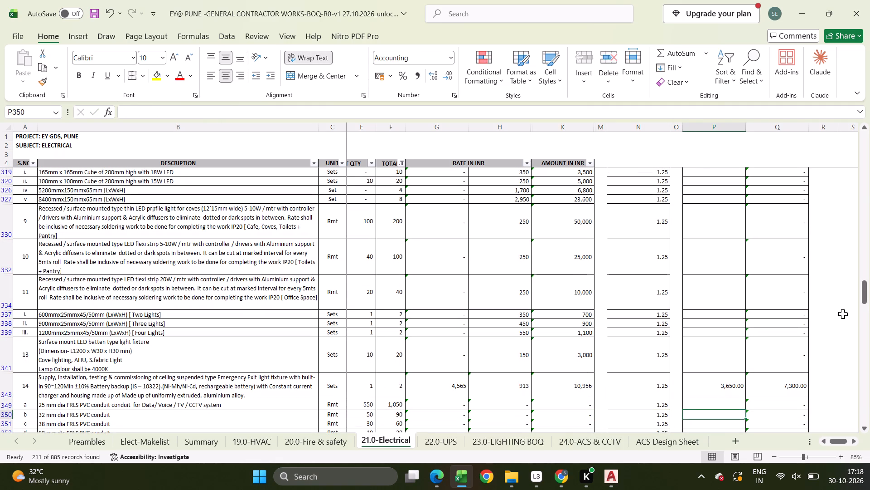
key("Up")
type("65")
key("Return")
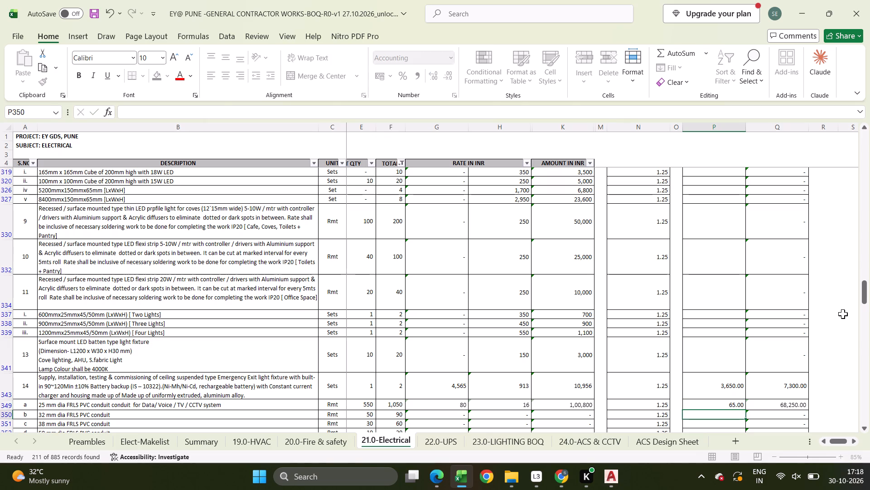
key("Up")
type("45")
key("Return")
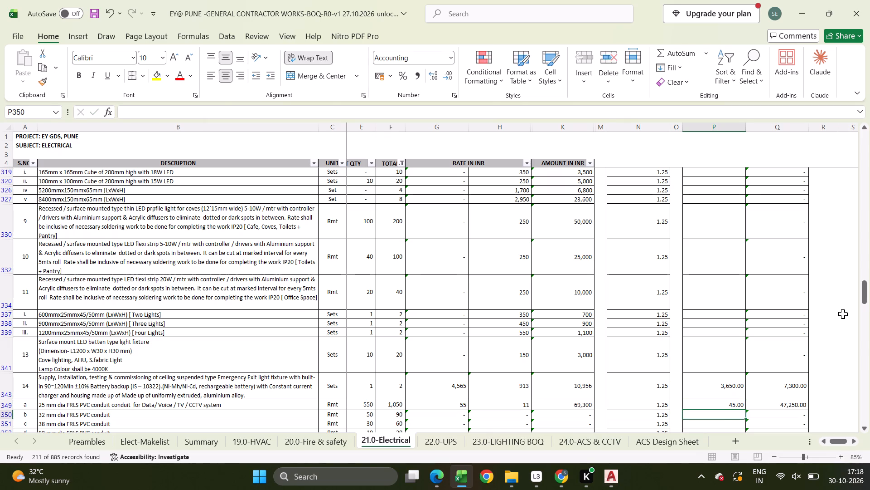
Enter base rates of 65, 80 and 105 in P350, P351 and P352 for the 32, 38 and 50 mm FRLS PVC conduits.
type("35")
key("Return")
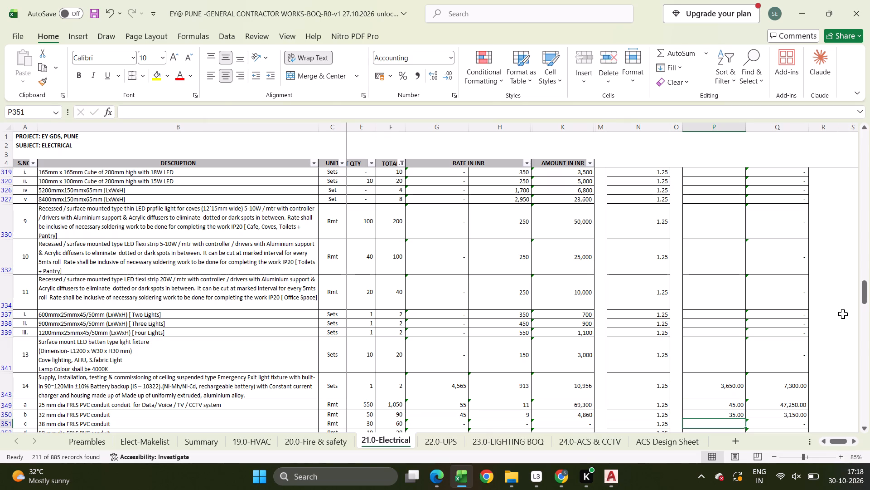
key("Up")
type("65")
key("Return")
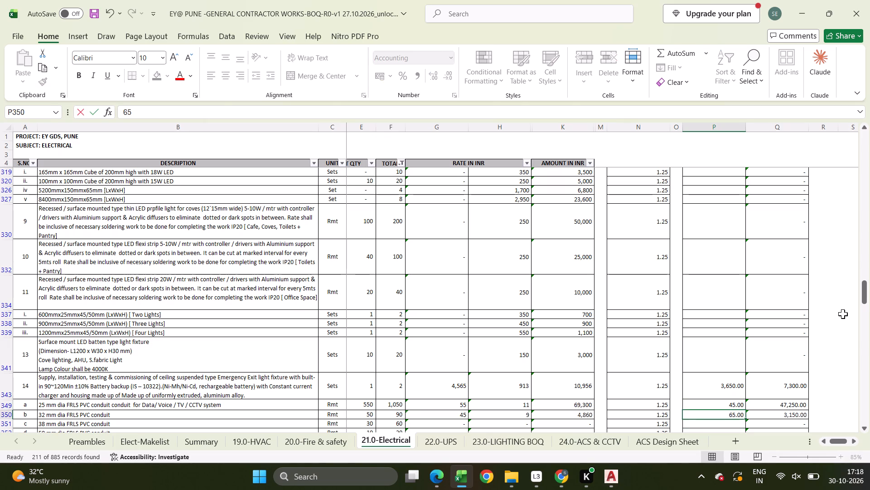
key("9")
key("BackSpace")
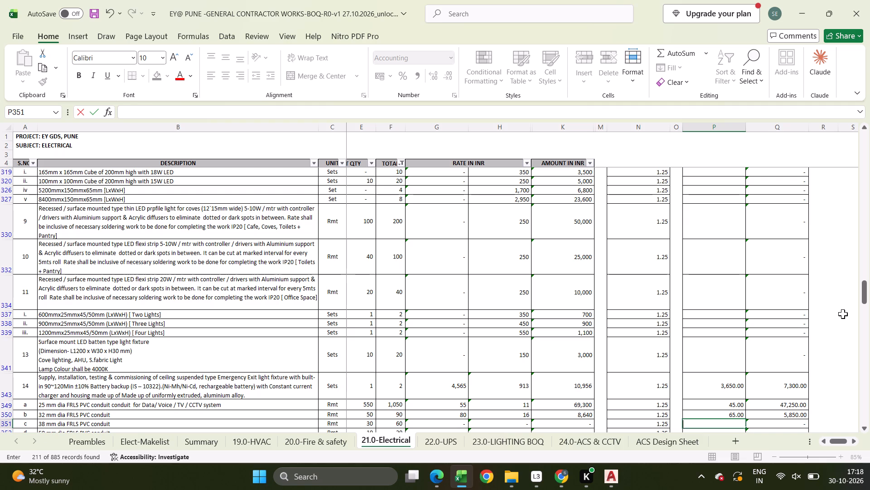
key("7")
key("BackSpace")
type("80")
key("Return")
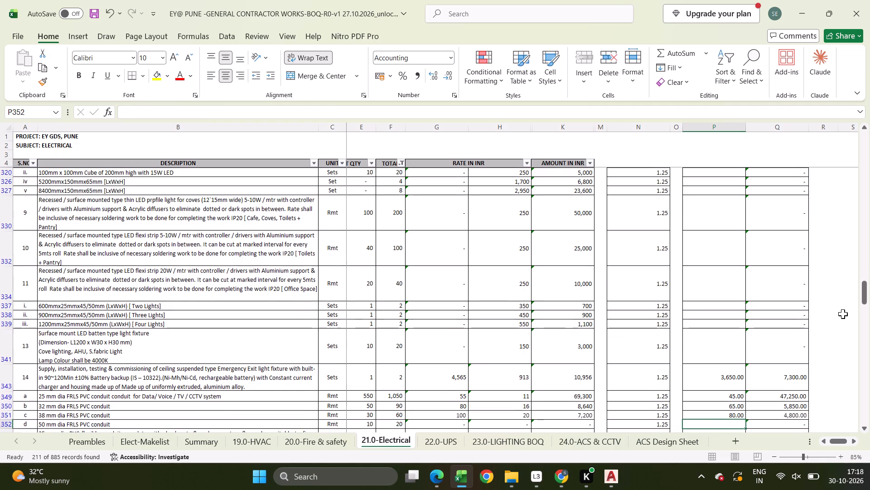
type("105")
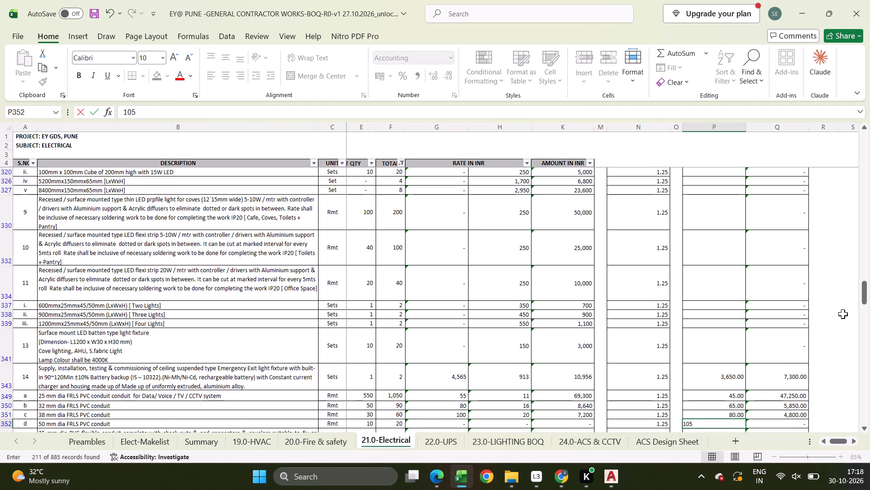
key("Return")
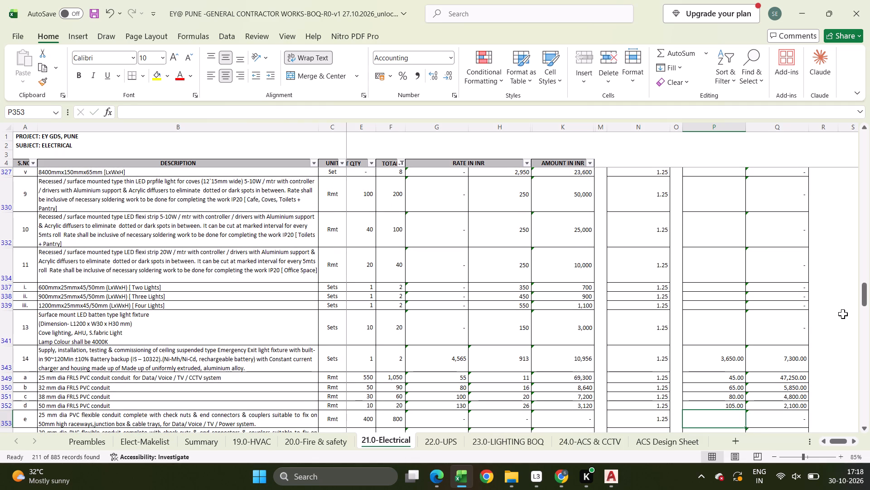
Enter base rates of 25 and 20 for the flexible conduits in P353 and P354, and 150 for the GI voice/data boxes in P355.
type("25")
key("Return")
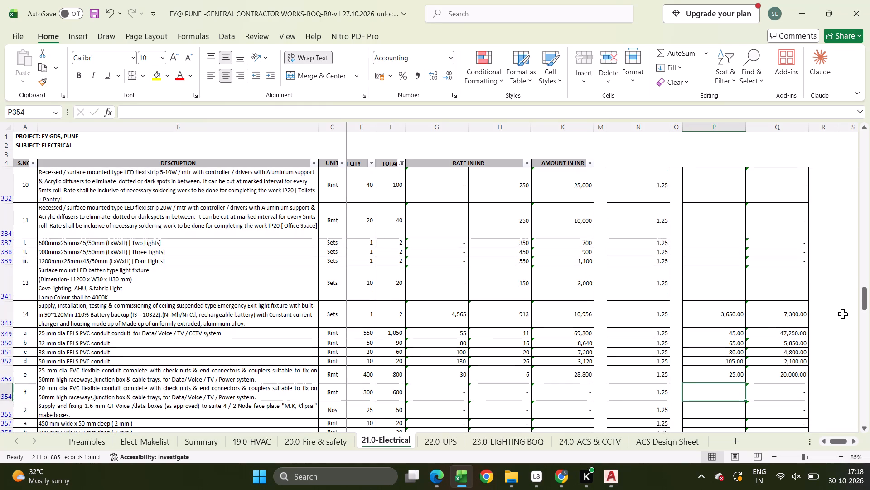
type("20")
key("Return")
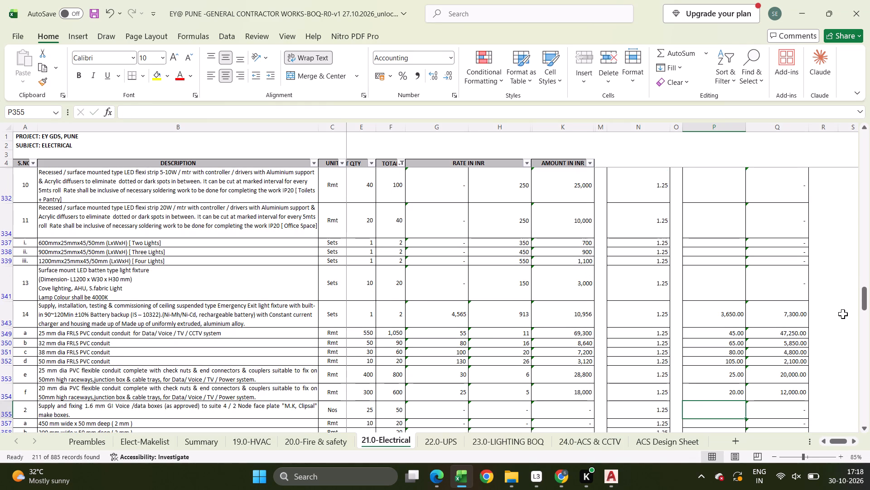
type("150")
key("Return")
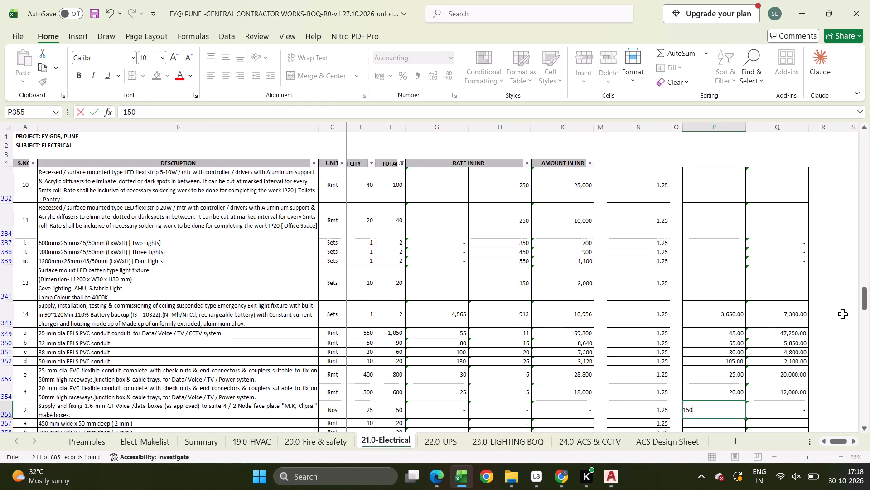
Enter a base rate of 250 in P823 for the 1 x 36 W patti type tube lights.
key("Return")
key("Return")
key("Return")
key("Return")
key("Return")
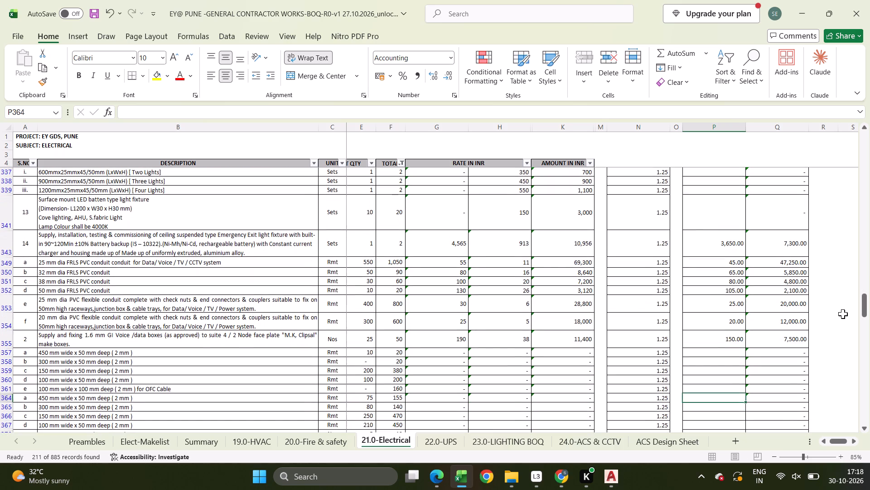
key("Return")
key("Return")
key("Return")
key("Return")
key("Return")
key("Return")
key("Return")
key("Return")
key("Return")
key("Return")
key("Return")
key("Return")
key("Return")
key("Return")
key("Return")
key("Return")
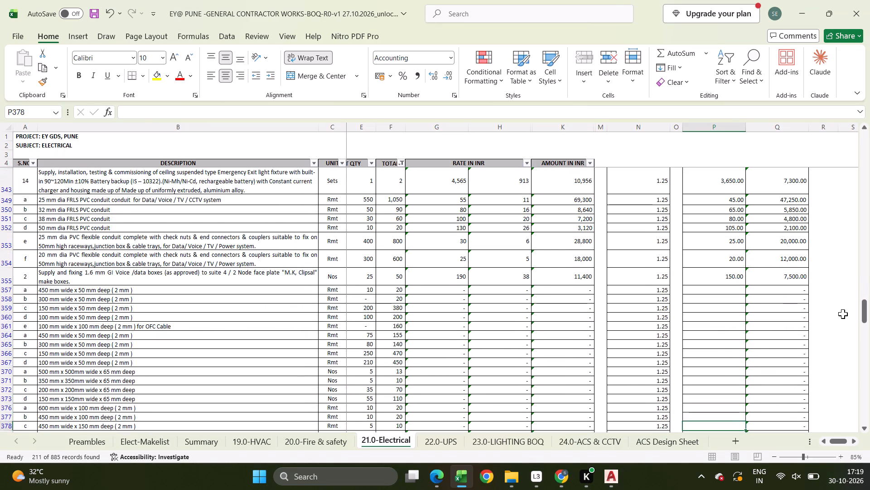
key("Return")
key("Return")
key("Return")
key("Return")
key("Return")
key("Return")
key("Return")
key("Return")
key("Return")
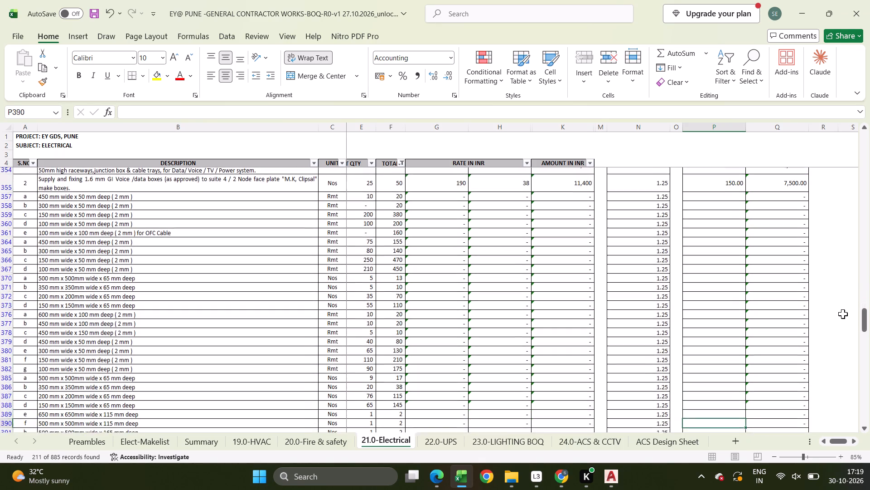
key("Return")
key("Return")
key("Return")
key("Return")
key("Return")
key("Return")
key("Return")
key("Return")
key("Return")
key("Return")
key("Return")
key("Return")
key("Return")
key("Return")
key("Return")
key("Return")
key("Return")
key("Return")
key("Return")
key("Return")
key("Return")
key("Return")
key("Return")
key("Return")
key("Return")
key("Return")
key("Return")
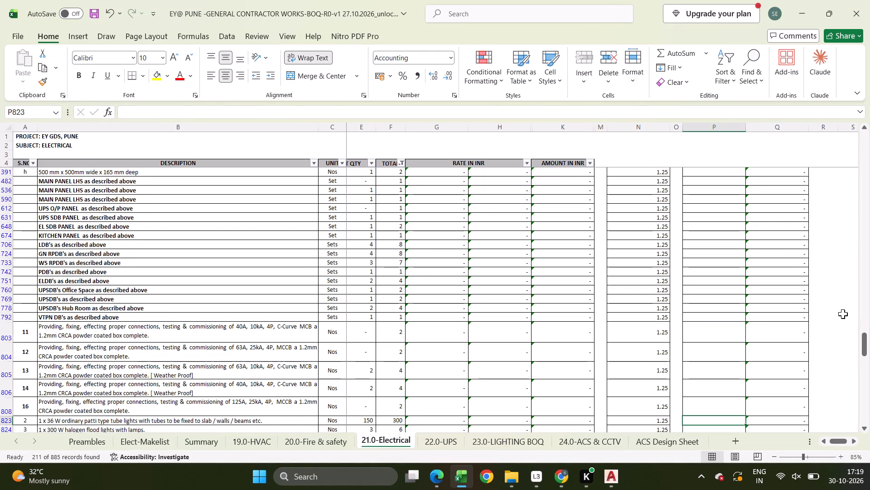
type("150")
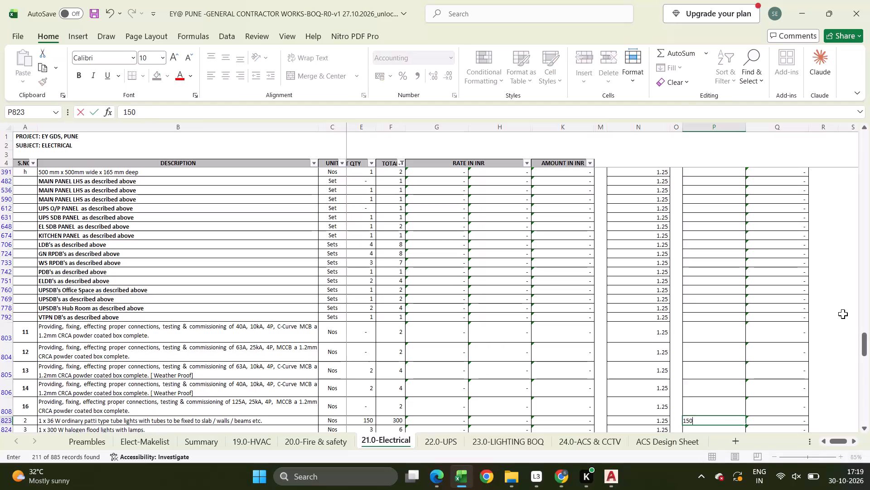
key("Return")
key("Up")
type("250")
key("Return")
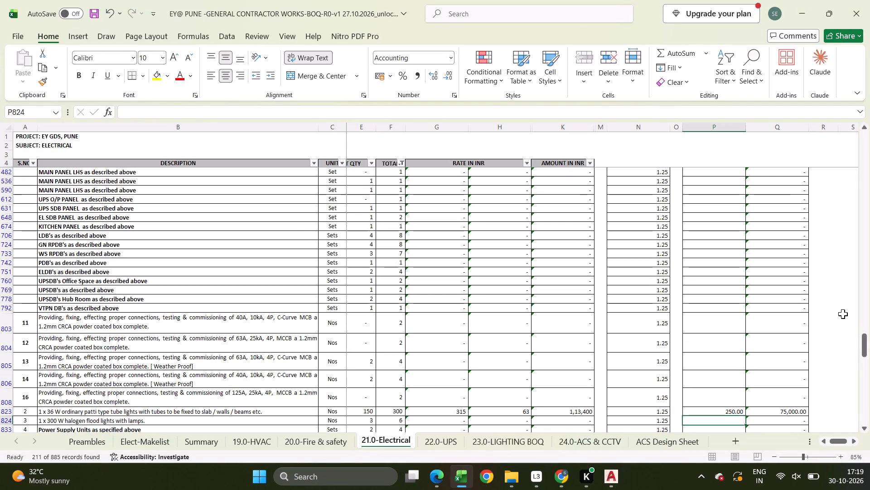
Enter a base rate of 4500 in P824 for the 1 x 300 W halogen flood lights.
type("1500")
key("Return")
key("Up")
type("22")
key("BackSpace")
key("BackSpace")
type("4500")
key("Return")
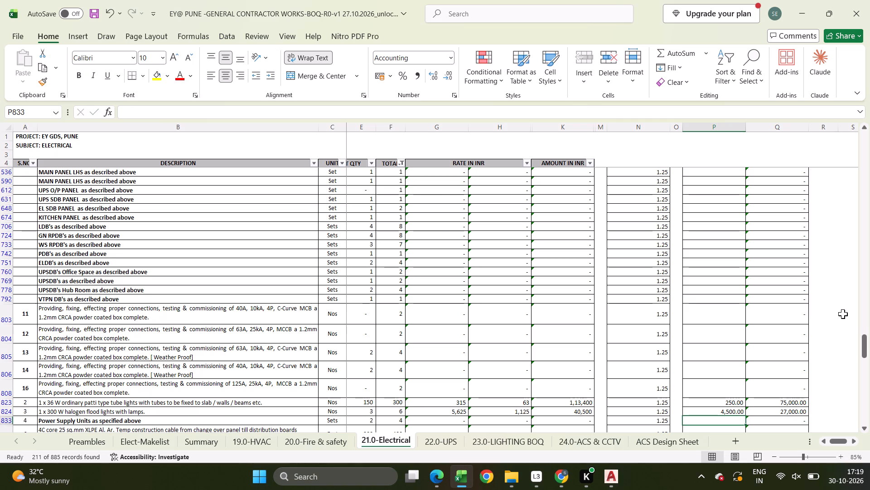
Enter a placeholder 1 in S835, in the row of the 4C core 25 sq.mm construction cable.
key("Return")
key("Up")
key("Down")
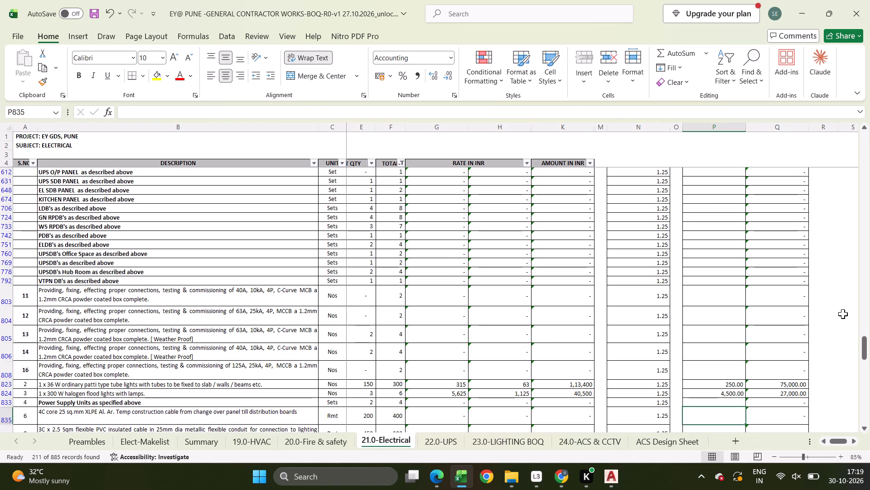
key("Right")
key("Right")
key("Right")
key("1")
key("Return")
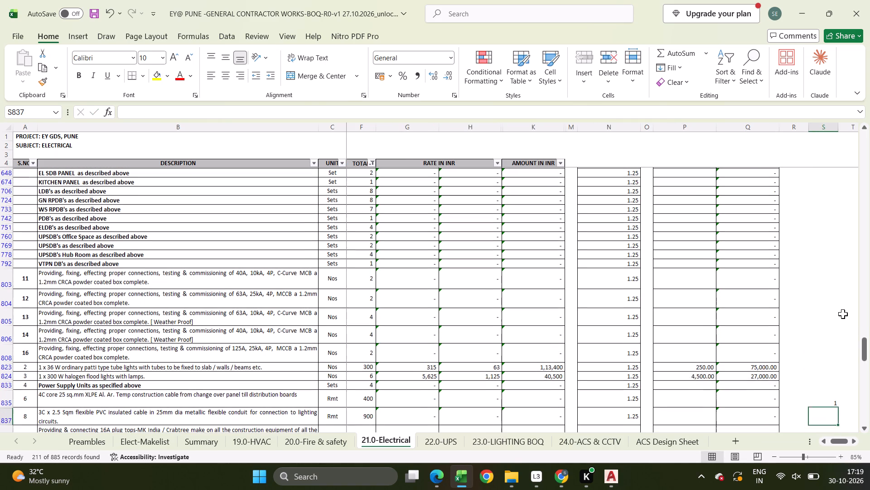
Copy the rate calculation of the 25 sq. mm wire, P241:T241, to the cable rows 835 and 837 starting in column P.
key("Up")
key("ctrl+Up")
key("Left")
key("Left")
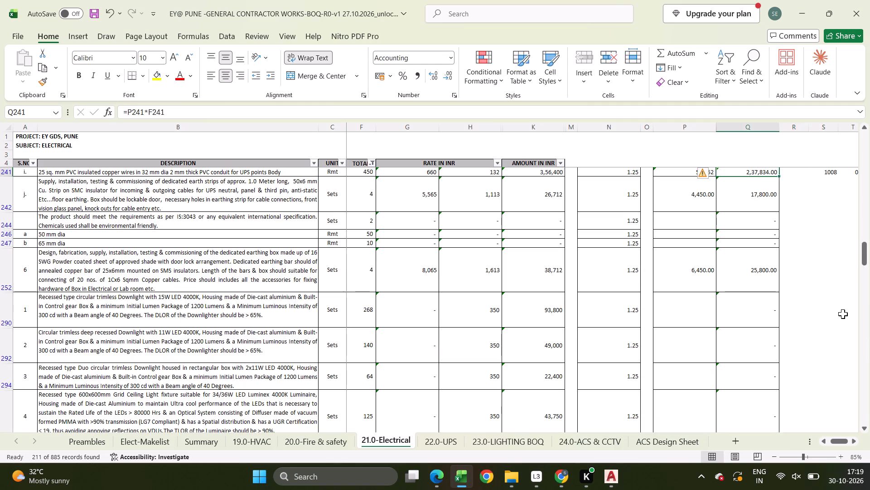
key("Left")
key("ctrl+shift+Right")
key("ctrl+shift+Right")
key("ctrl+shift+Right")
key("ctrl+c")
key("Right")
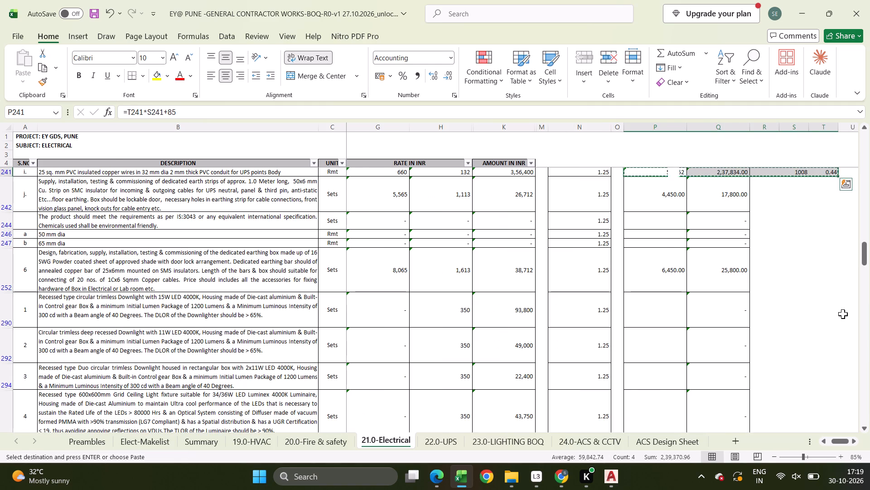
key("Right")
key("Right")
key("ctrl+Down")
key("Left")
key("Left")
key("Left")
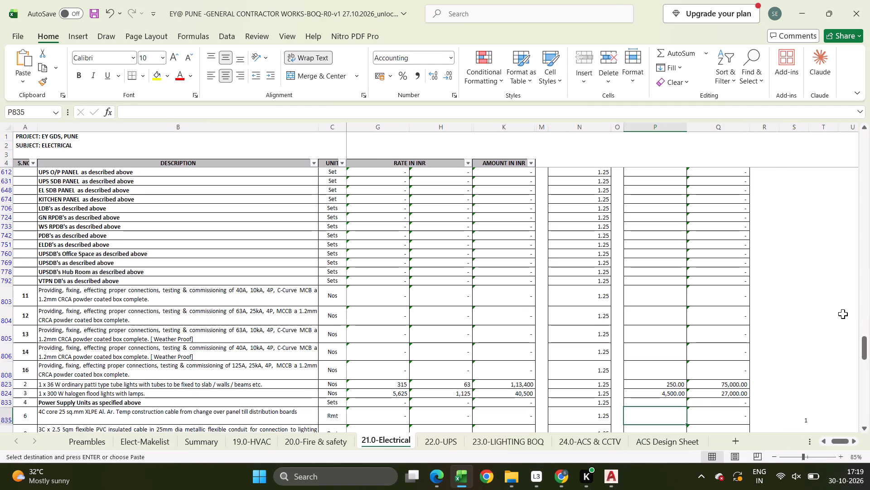
key("ctrl+v")
key("Down")
key("ctrl+v")
key("Down")
key("Down")
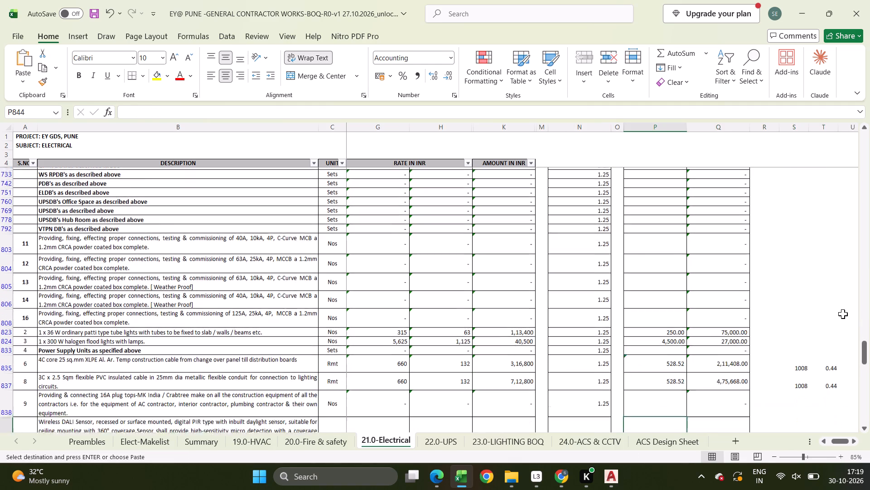
Set the multiplier in T835 for the 4C core 25 sq.mm construction cable to 0.35.
key("Down")
key("Down")
key("Up")
key("Up")
key("Up")
key("Up")
key("Up")
key("Right")
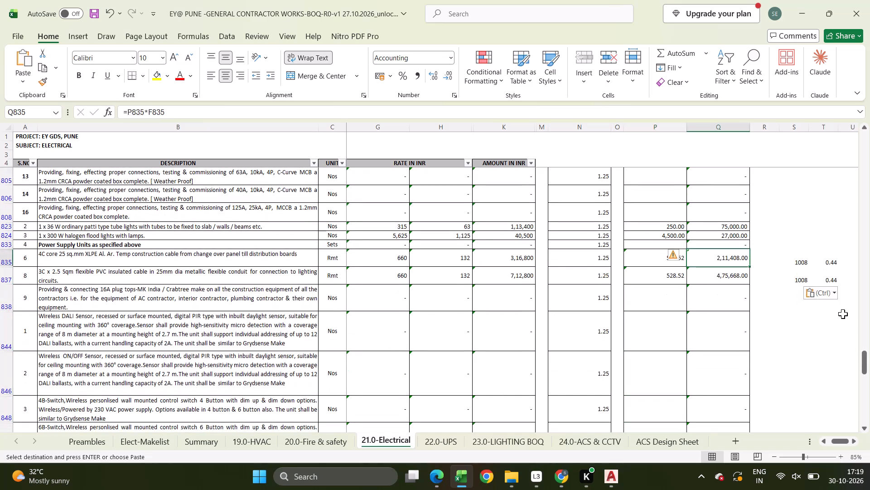
key("Right")
key("Right")
key("Right")
type(".35")
key("Return")
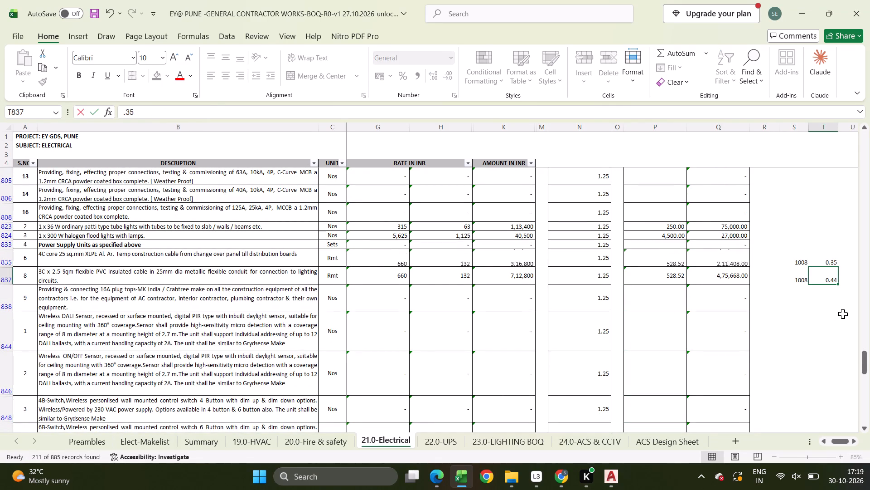
Fill the 0.35 multiplier from T835 down to T837 for the 3C x 2.5 sqm flexible cable.
key("ctrl+d")
key("Up")
key("ctrl+shift+Down")
key("Up")
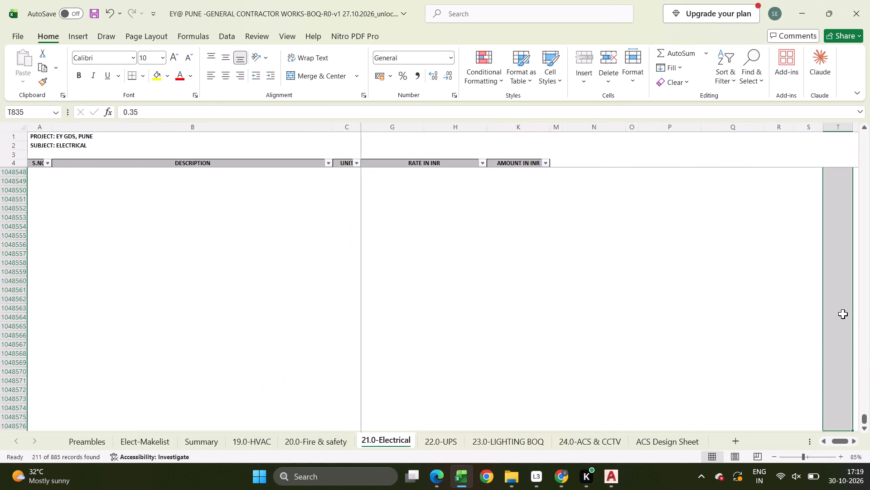
key("Down")
key("shift+Down")
key("ctrl+d")
Look up the 4-core 25 sq.mm aluminium armoured cable in the Polycab price list and enter its list price 688 in S835.
key("Left")
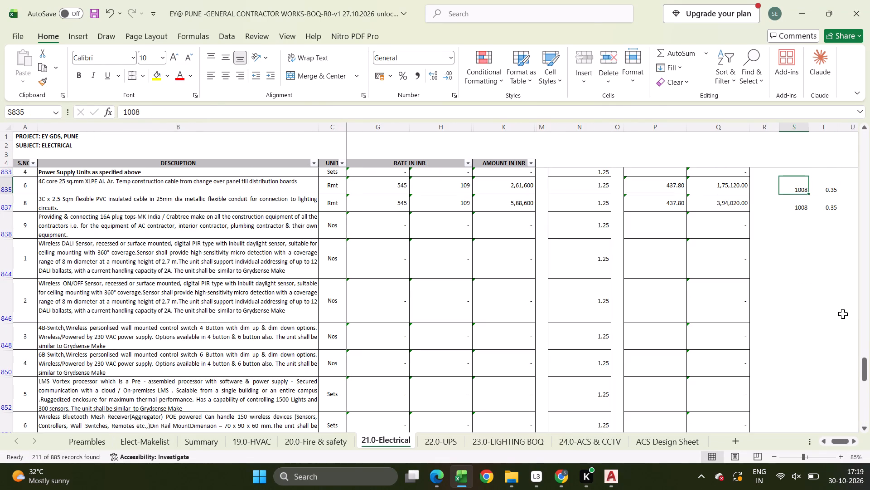
key("alt+Tab")
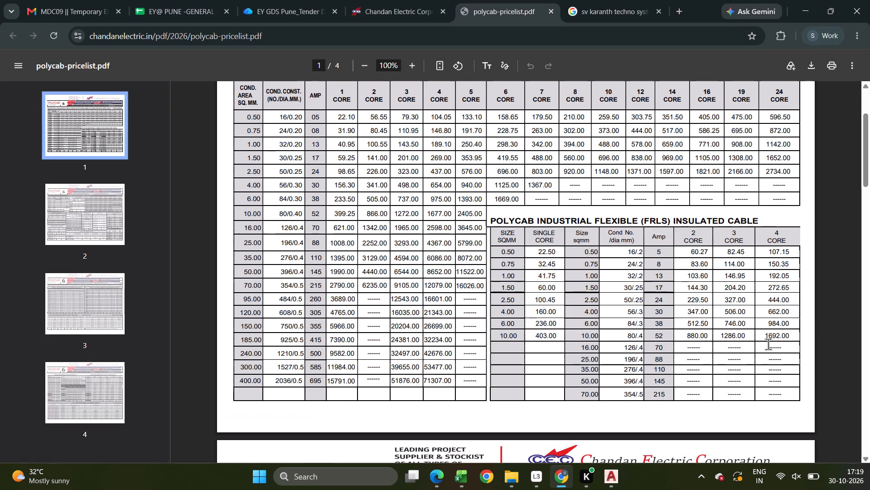
scroll(739, 361, "down", 17)
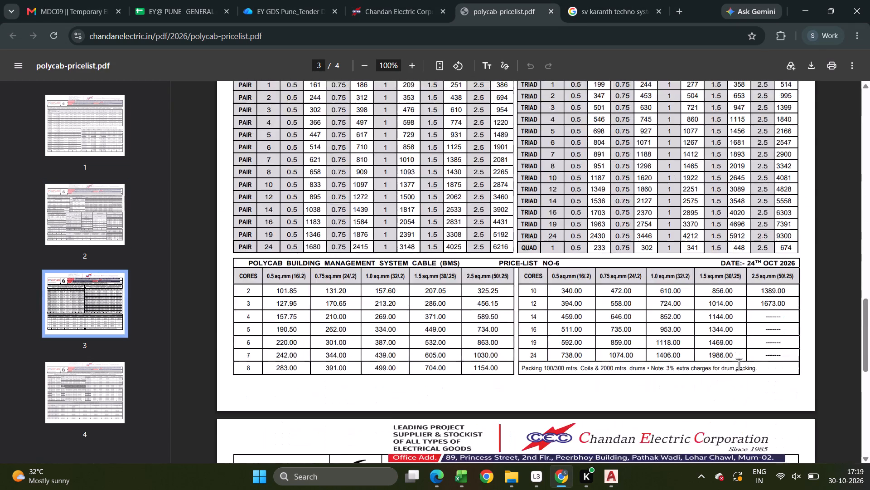
scroll(739, 364, "down", 5)
left_click_drag(534, 311, 751, 309)
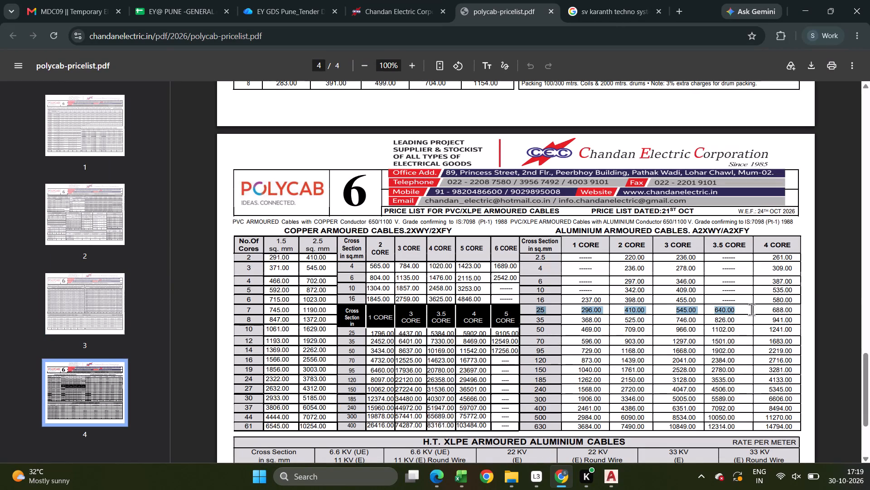
left_click_drag(751, 309, 786, 309)
key("alt+Tab")
type("688")
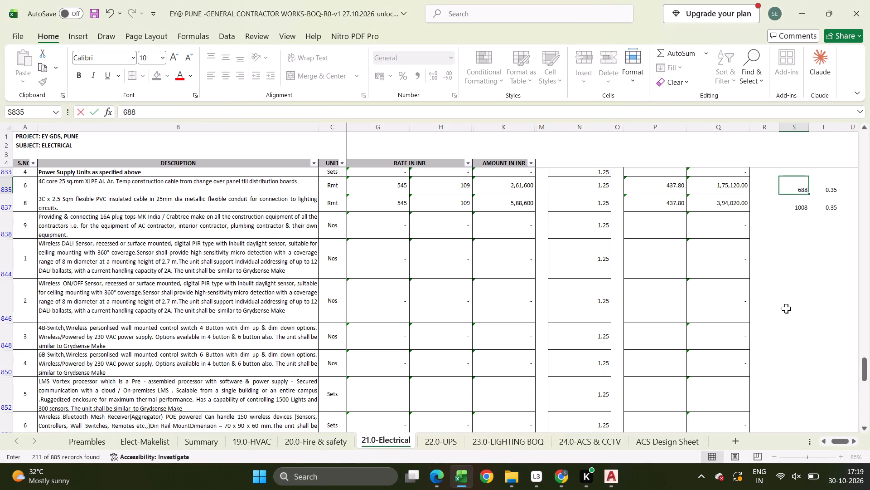
key("Return")
Look up the 3-core 2.5 sq.mm industrial flexible (FRLS) cable in the Polycab price list and enter its list price 327 in S837.
key("alt+Tab")
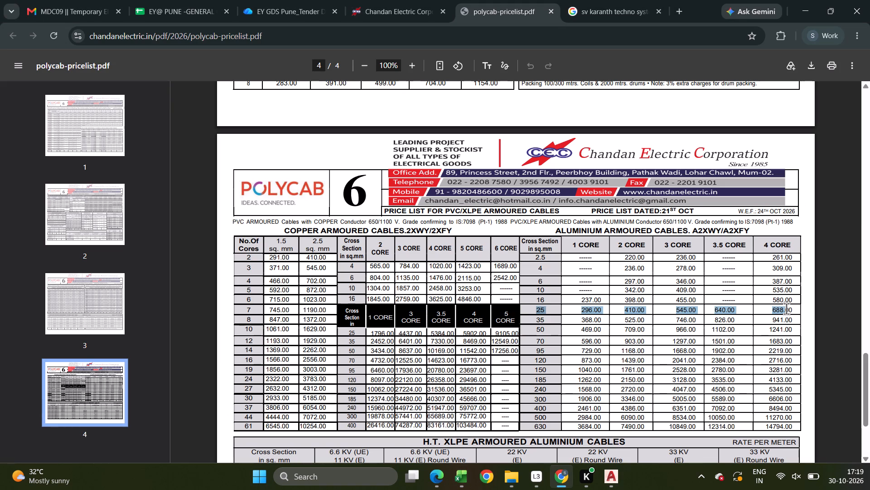
key("alt+Tab")
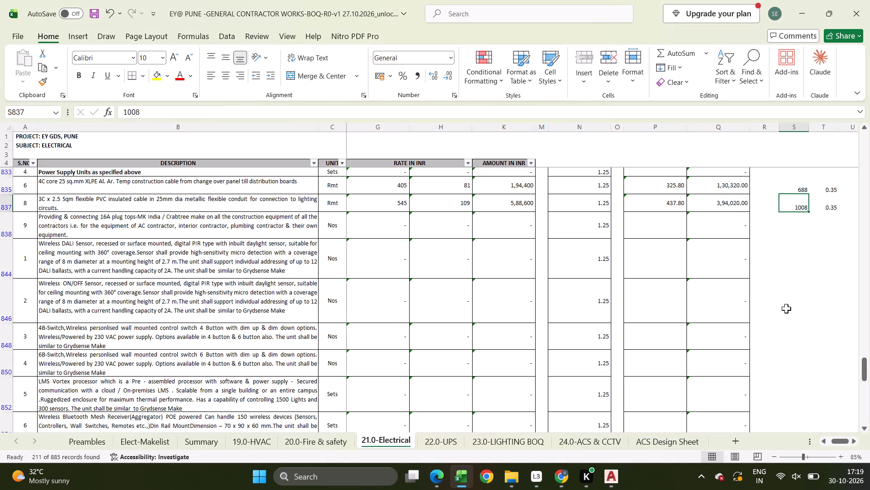
key("alt+Tab")
middle_click_drag(644, 365, 632, 257)
scroll(644, 365, "up", 2)
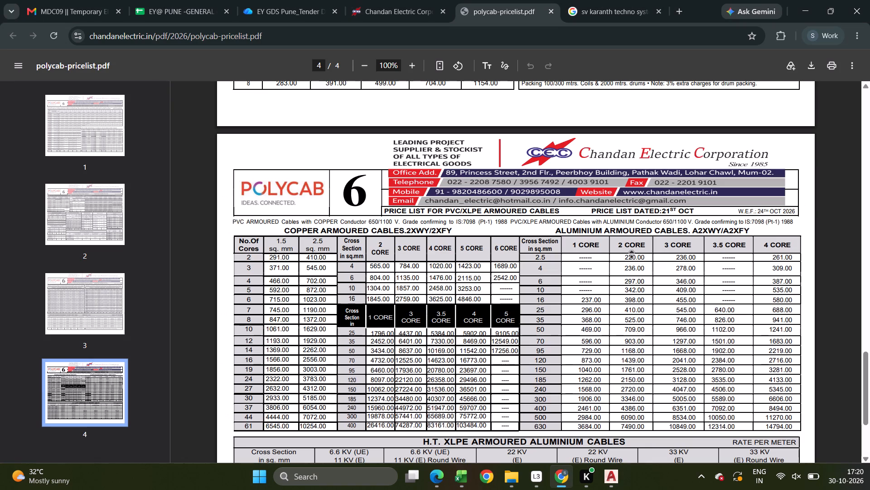
middle_click_drag(632, 257, 631, 246)
scroll(631, 246, "up", 7)
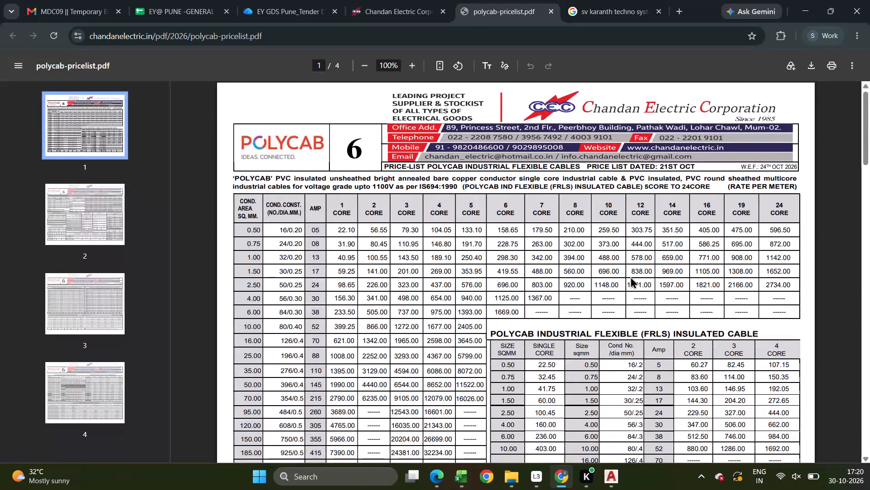
key("alt+Tab")
type("327")
key("Left")
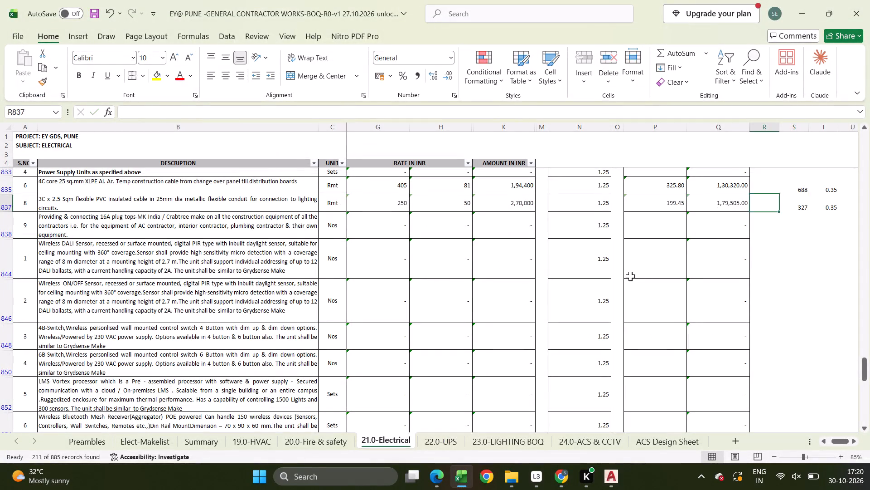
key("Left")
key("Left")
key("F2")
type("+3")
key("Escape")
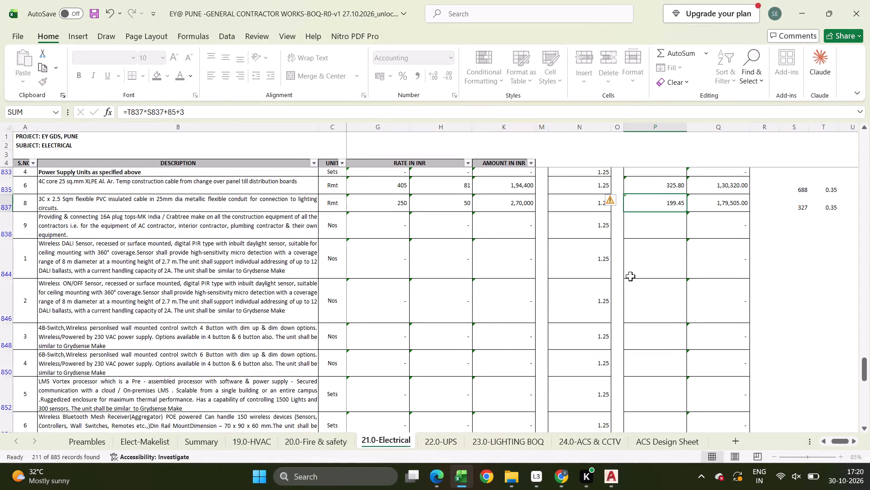
Remove the +85 addition from the 4C core 25 sq.mm construction cable's rate formula in P835, leaving =T835*S835.
key("Up")
key("F2")
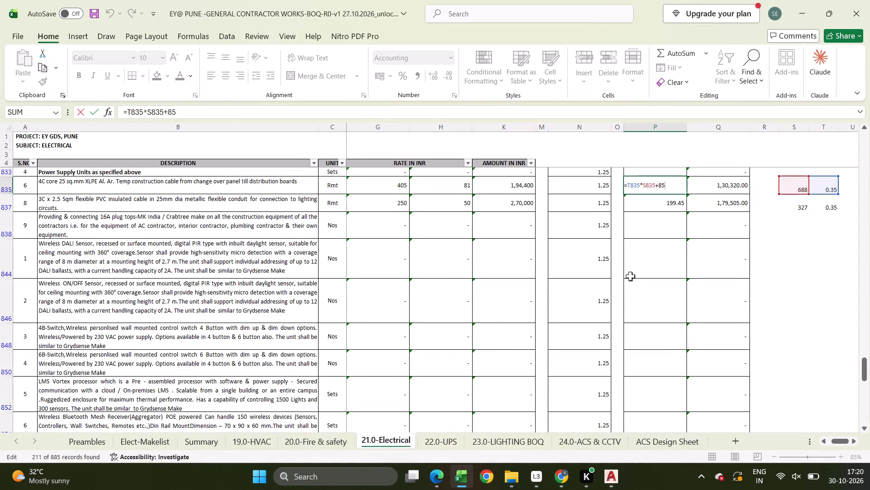
key("BackSpace")
key("BackSpace")
key("BackSpace")
key("Return")
Enter a base rate of 4450 in P838 for the 16A plug tops on the construction equipment.
key("Down")
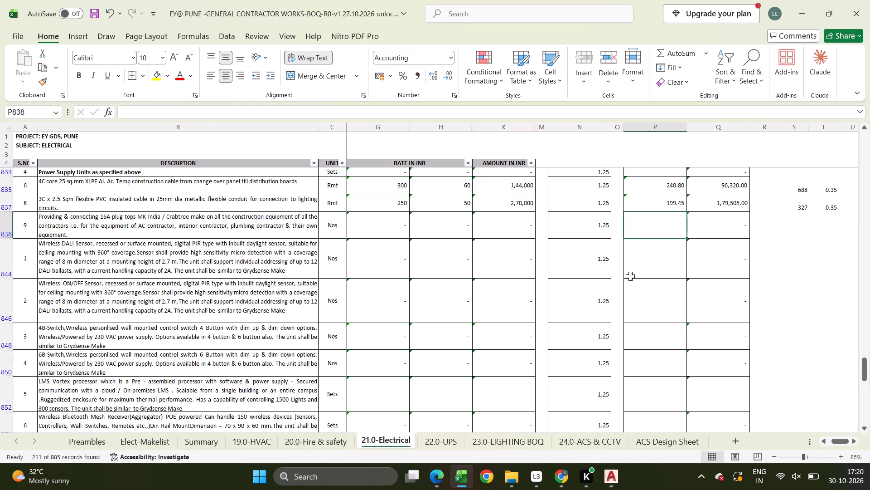
type("4450")
key("Return")
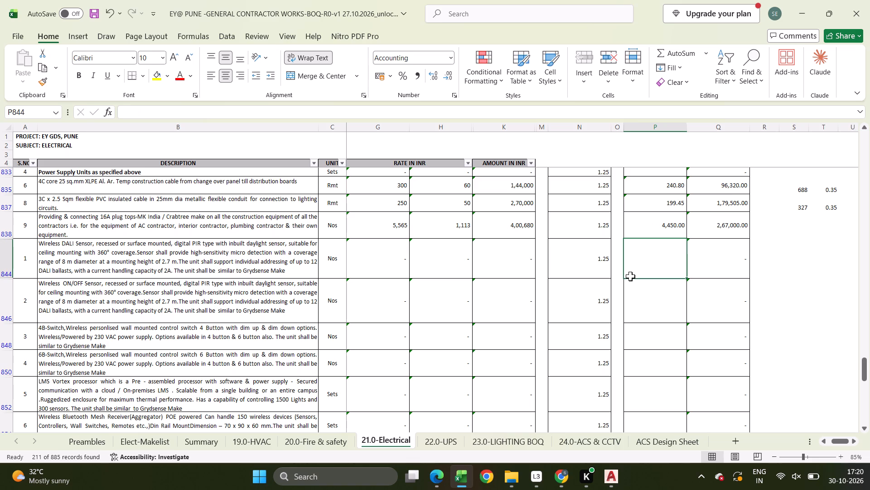
Review the unpriced items below the plug tops in column P, from the wireless DALI sensor to the CEIG-approved schematic drawing in row 873.
key("Return")
key("Return")
key("Return")
key("Return")
key("Return")
key("Return")
key("Return")
key("Return")
key("Return")
key("Return")
key("Return")
key("Return")
key("Return")
key("Return")
key("Return")
key("Return")
key("Return")
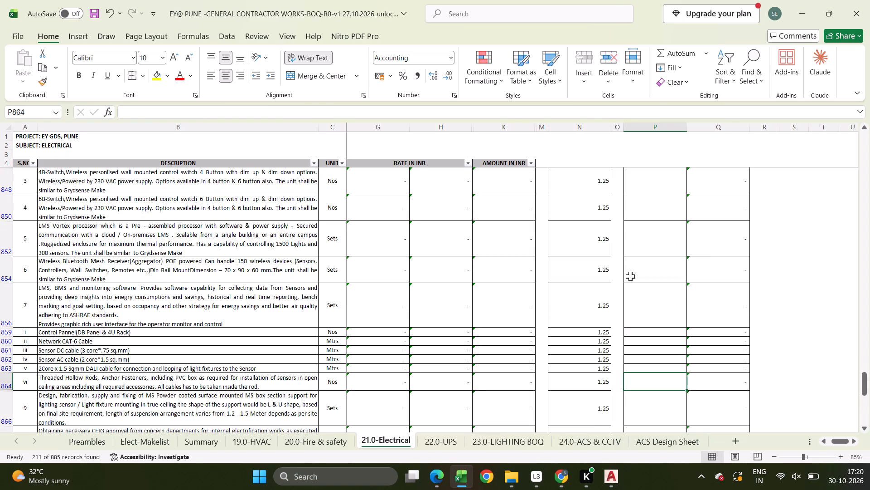
key("Down")
key("Down")
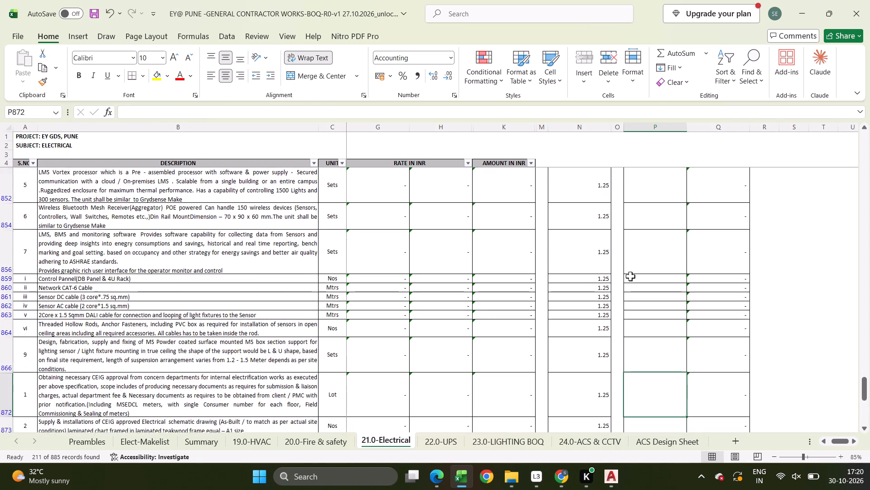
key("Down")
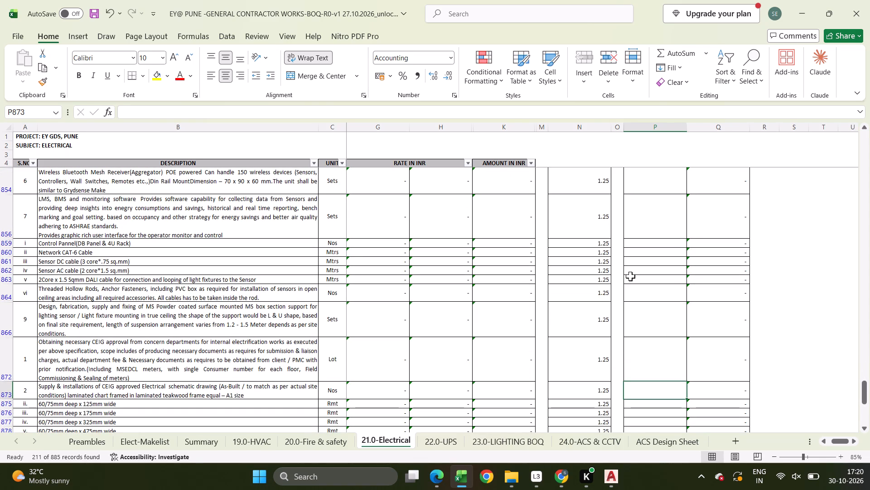
Switch to the Polycab flexible cables price list in Chrome.
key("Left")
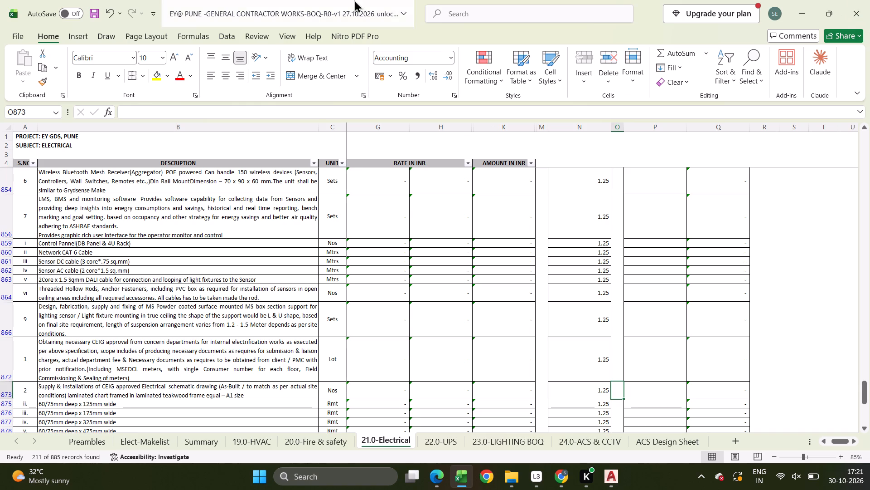
left_click(560, 469)
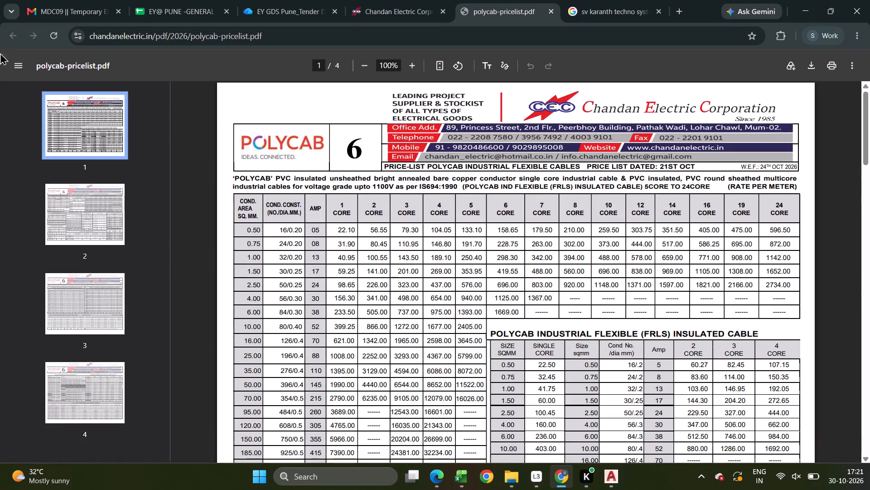
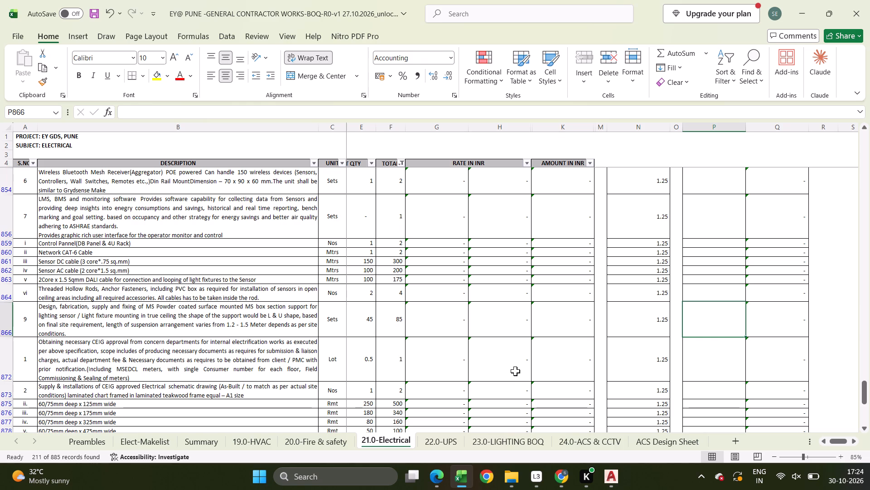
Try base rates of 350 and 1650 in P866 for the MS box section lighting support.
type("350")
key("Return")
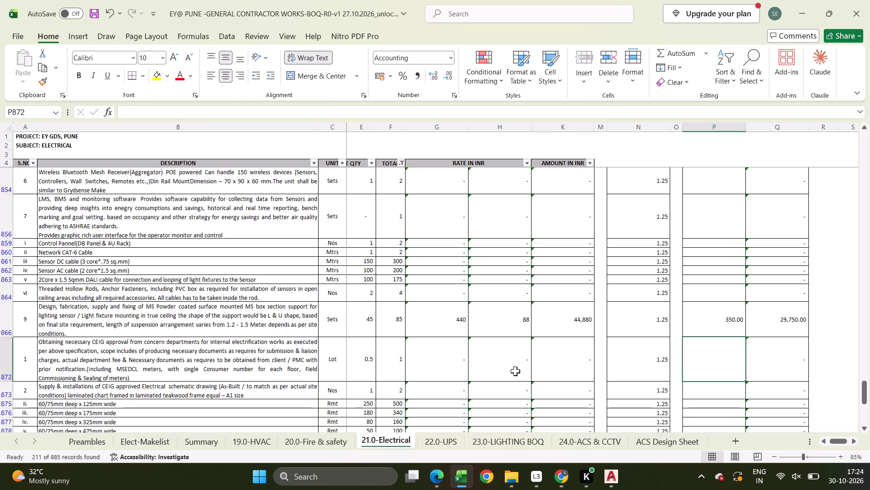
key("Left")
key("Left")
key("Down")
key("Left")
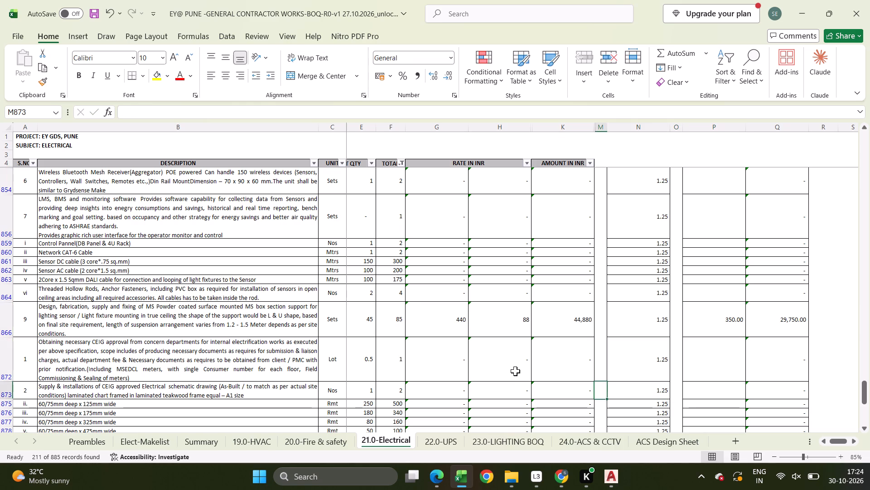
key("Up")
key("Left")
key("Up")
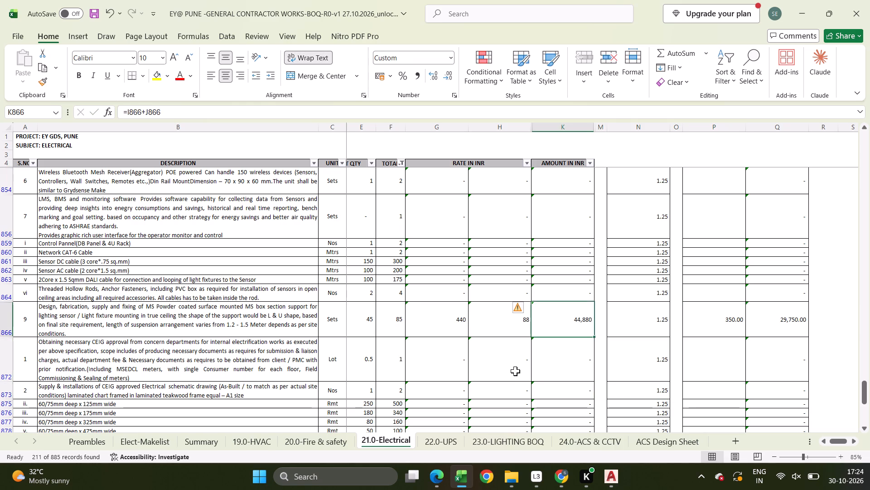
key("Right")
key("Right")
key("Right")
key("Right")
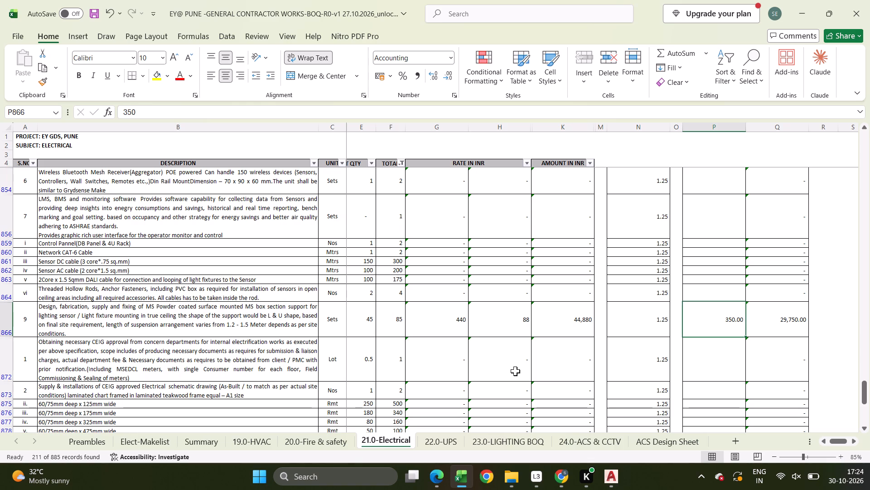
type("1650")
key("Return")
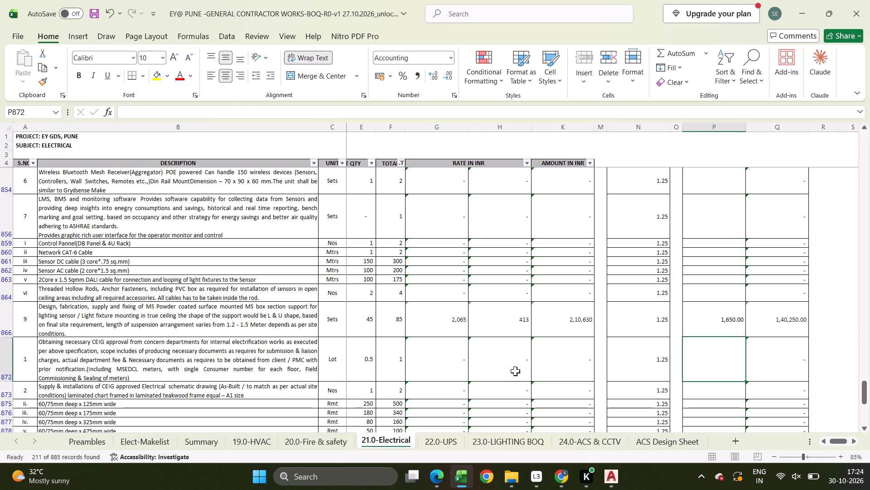
Set the base rate of the MS box section lighting support in P866 to 2250.
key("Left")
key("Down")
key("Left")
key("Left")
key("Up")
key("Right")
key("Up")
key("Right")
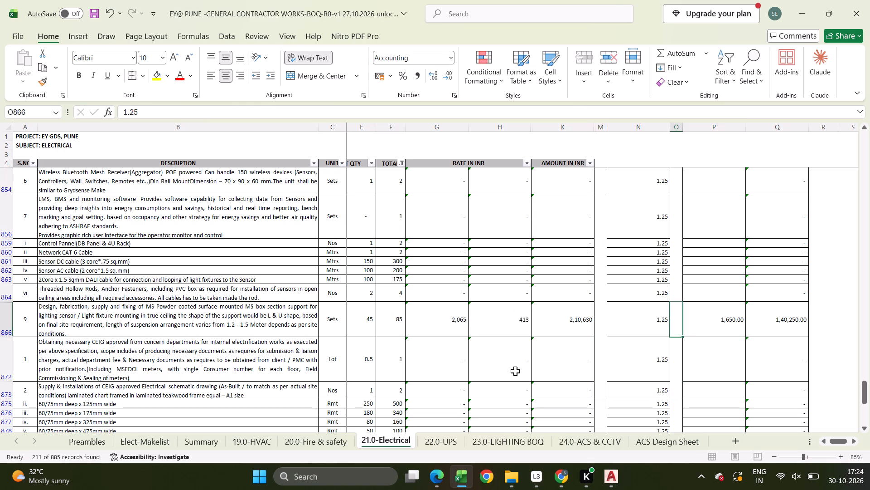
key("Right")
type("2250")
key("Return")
Enter a fixed rate of 450000 in H872 for obtaining the CEIG approval, replacing the formula.
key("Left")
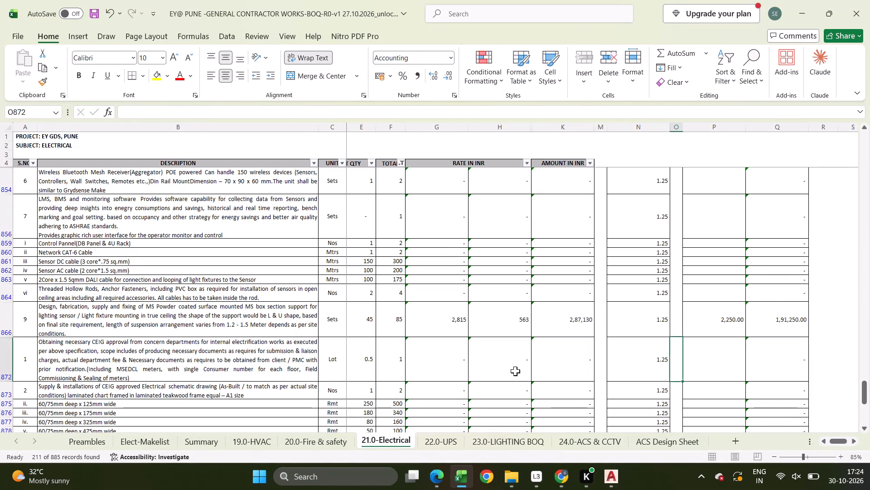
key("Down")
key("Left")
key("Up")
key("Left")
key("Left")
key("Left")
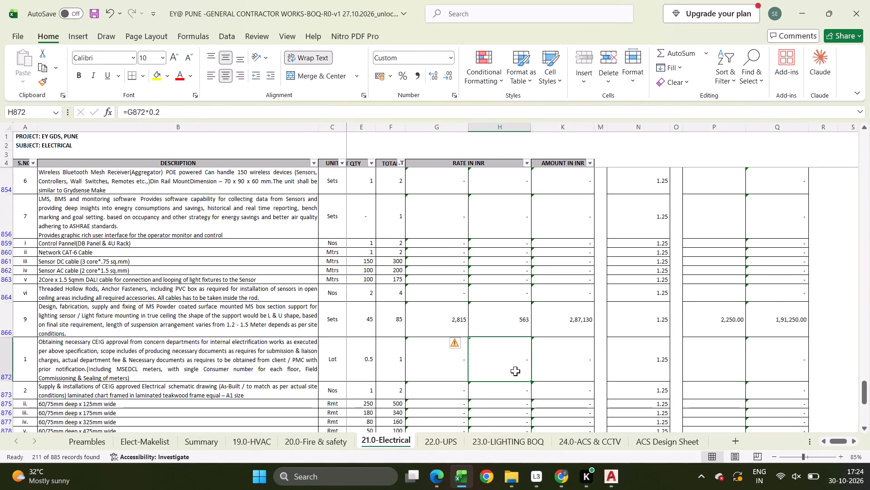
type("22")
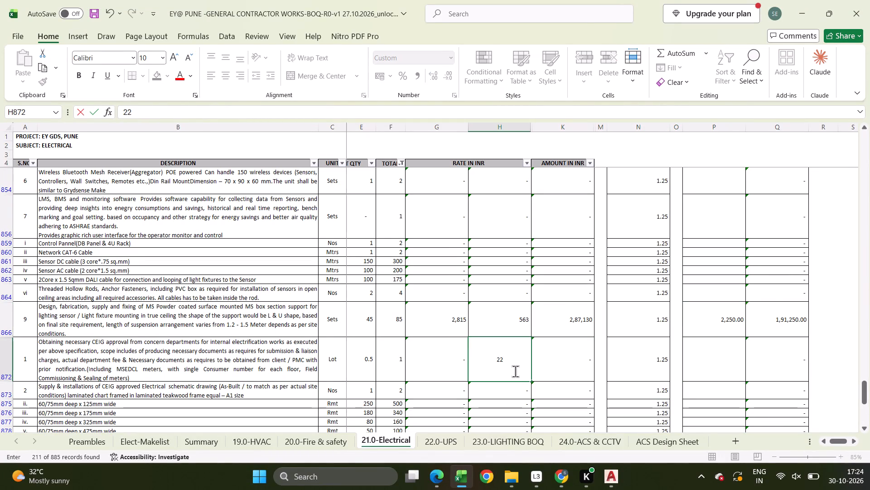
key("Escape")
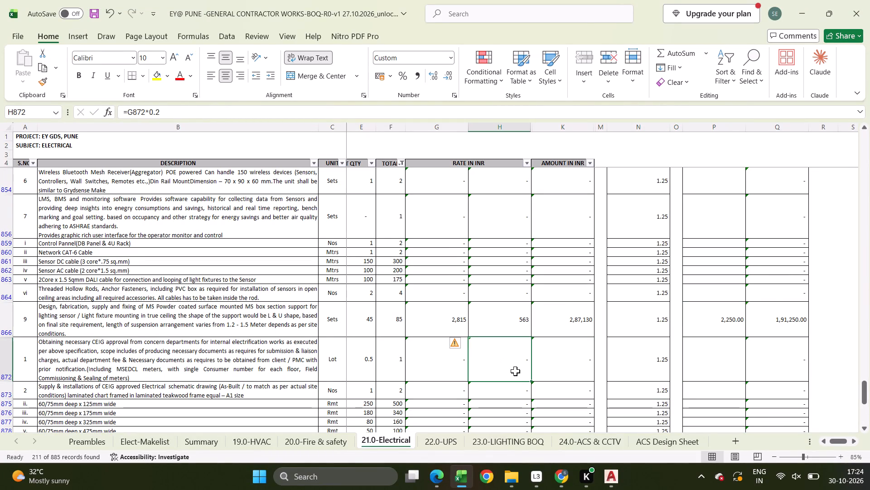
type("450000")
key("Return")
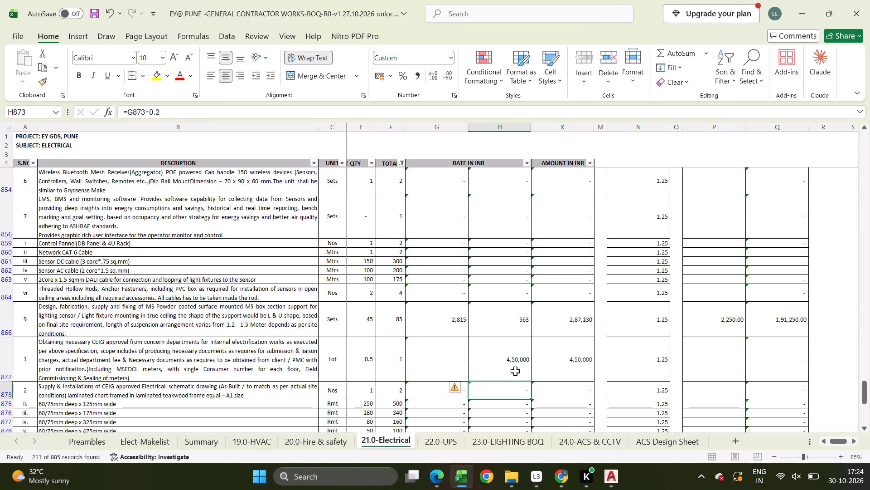
Check the client quantities and the amount formula in the CEIG approval row 872.
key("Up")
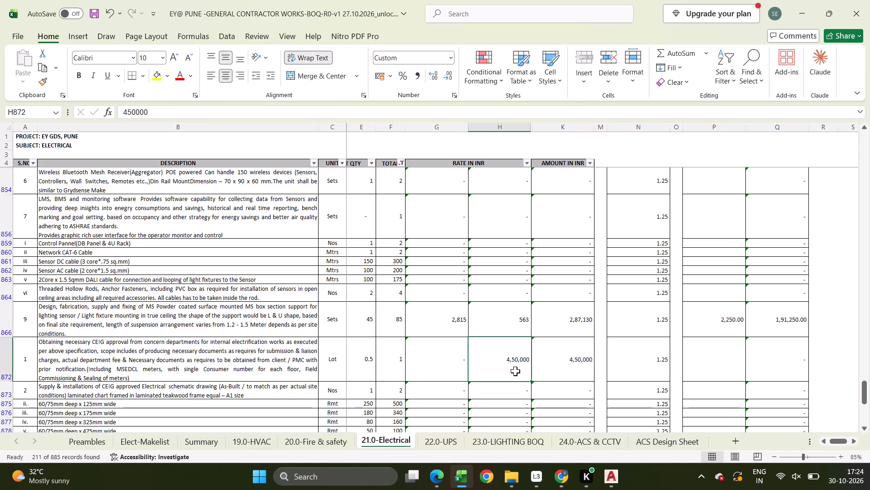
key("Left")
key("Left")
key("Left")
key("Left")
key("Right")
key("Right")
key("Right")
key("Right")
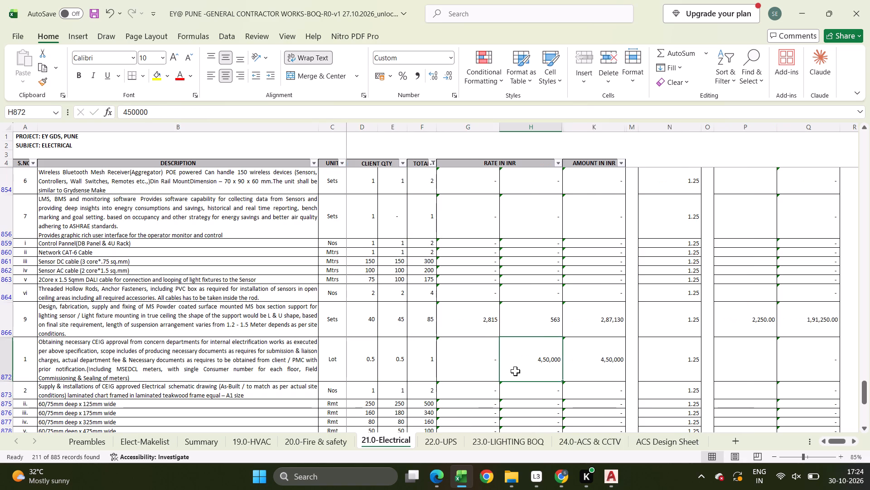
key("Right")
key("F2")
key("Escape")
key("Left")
Enter a base rate of 65000 in P873 for the CEIG-approved electrical schematic drawing.
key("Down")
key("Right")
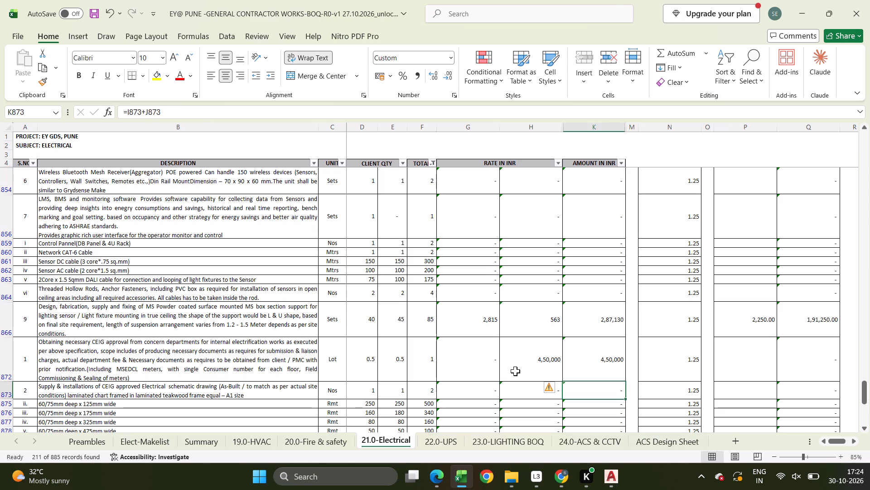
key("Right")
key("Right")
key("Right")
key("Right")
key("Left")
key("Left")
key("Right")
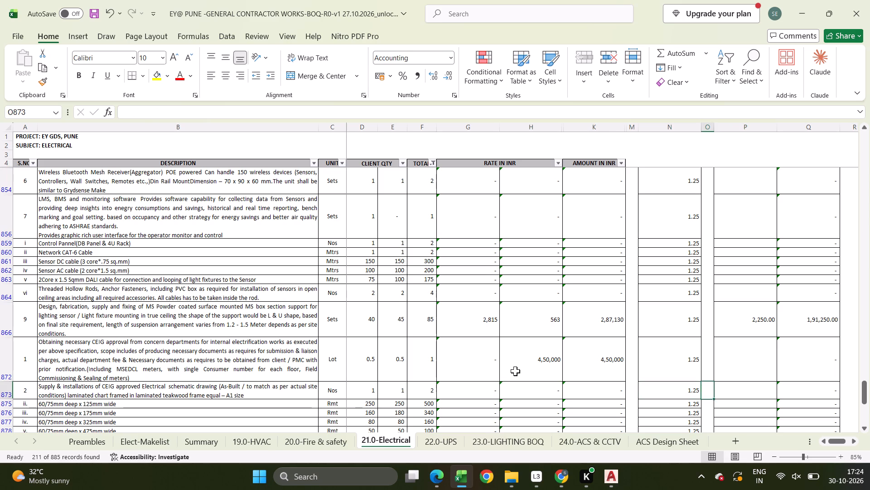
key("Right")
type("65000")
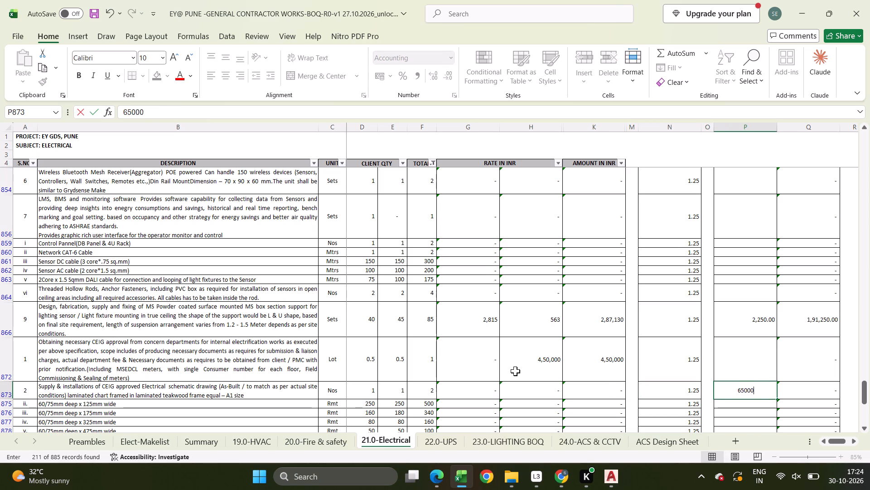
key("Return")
Enter a base rate of 2250 in P879 for the framed shock treatment charts, leaving the 60/75mm deep items above unpriced.
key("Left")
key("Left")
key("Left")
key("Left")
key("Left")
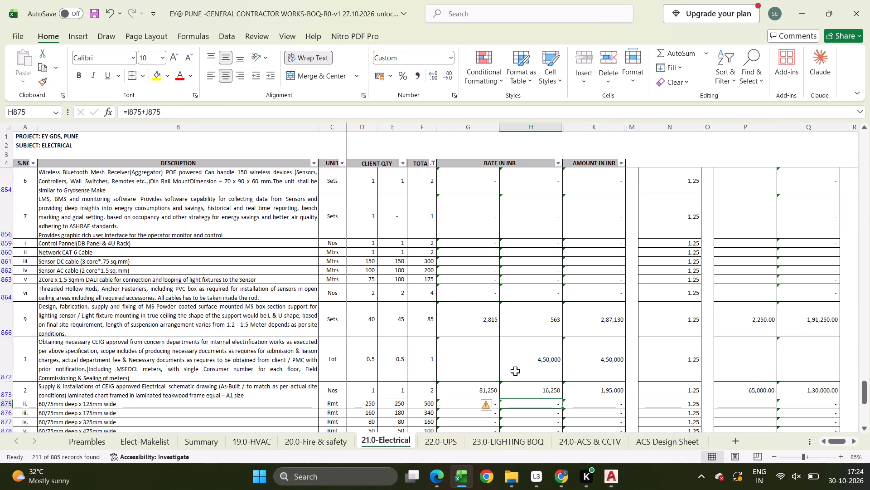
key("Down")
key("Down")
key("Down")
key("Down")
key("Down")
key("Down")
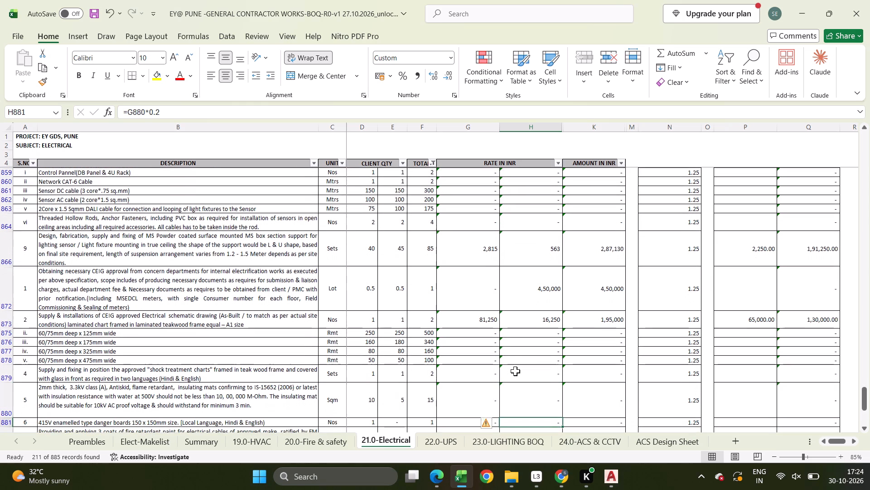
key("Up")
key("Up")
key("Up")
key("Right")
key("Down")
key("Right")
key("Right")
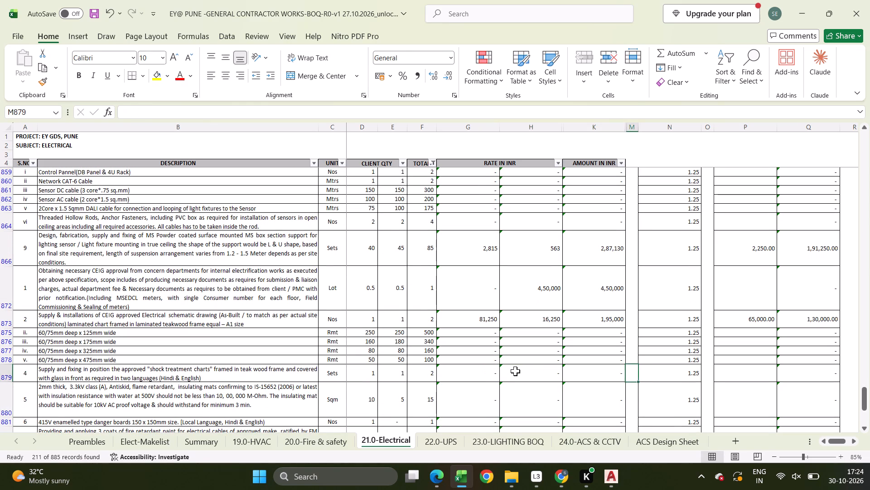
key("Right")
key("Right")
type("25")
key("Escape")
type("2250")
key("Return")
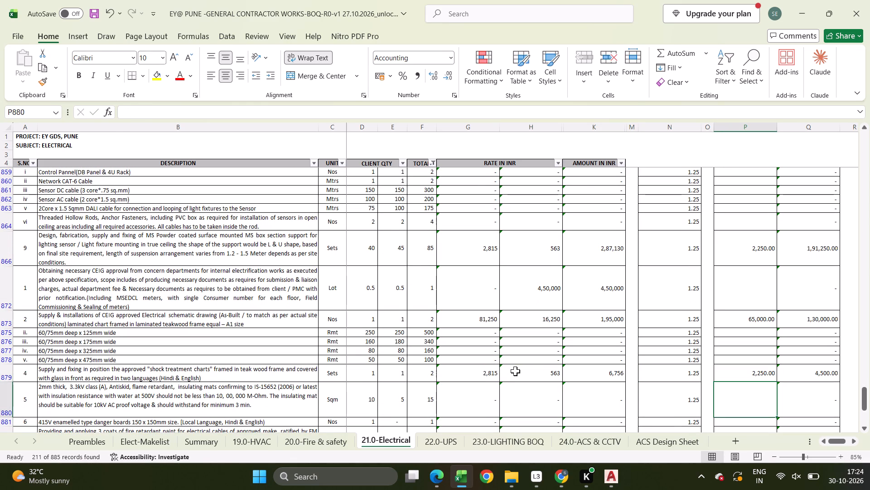
Enter base rates of 1650 in P880 for the insulating mats and 850 in P881 for the 415V danger boards.
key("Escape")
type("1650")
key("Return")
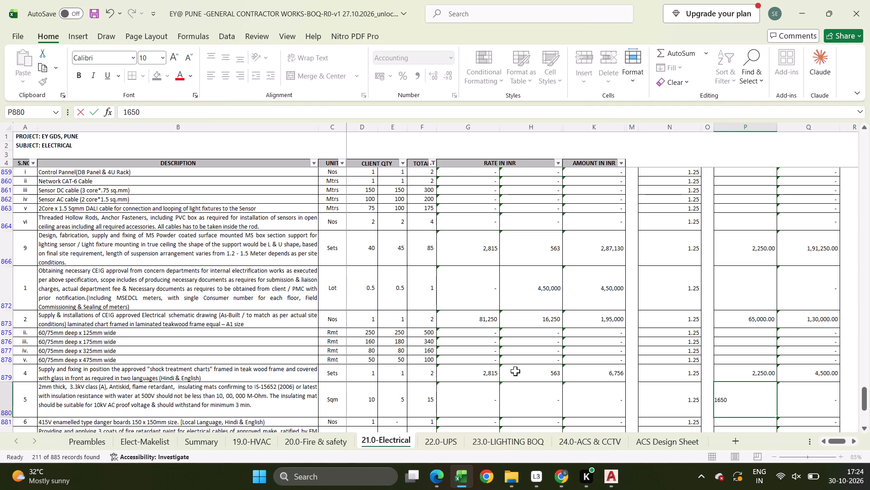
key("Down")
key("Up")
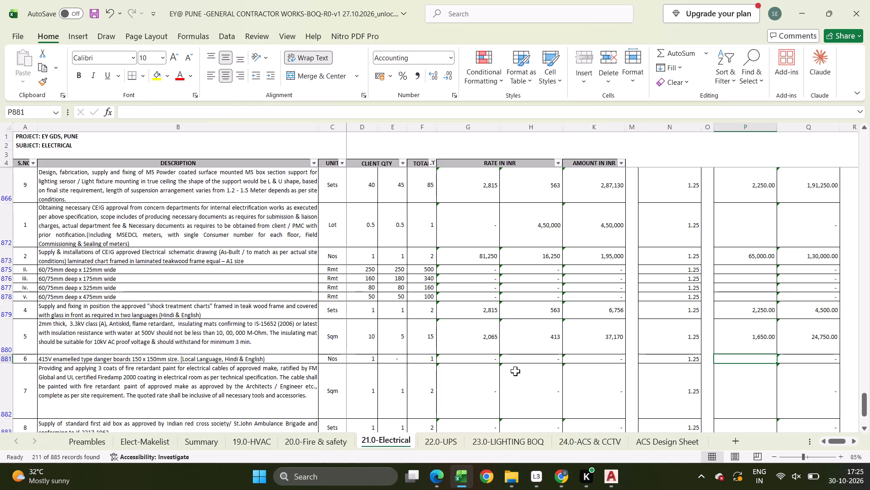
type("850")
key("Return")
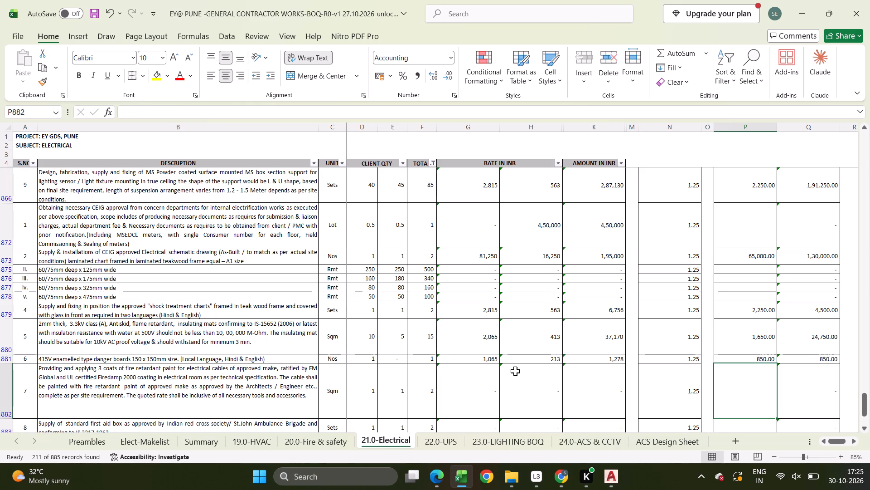
Enter base rates of 12500 in P882 for the fire retardant cable paint and 4450 in P883 for the first aid box.
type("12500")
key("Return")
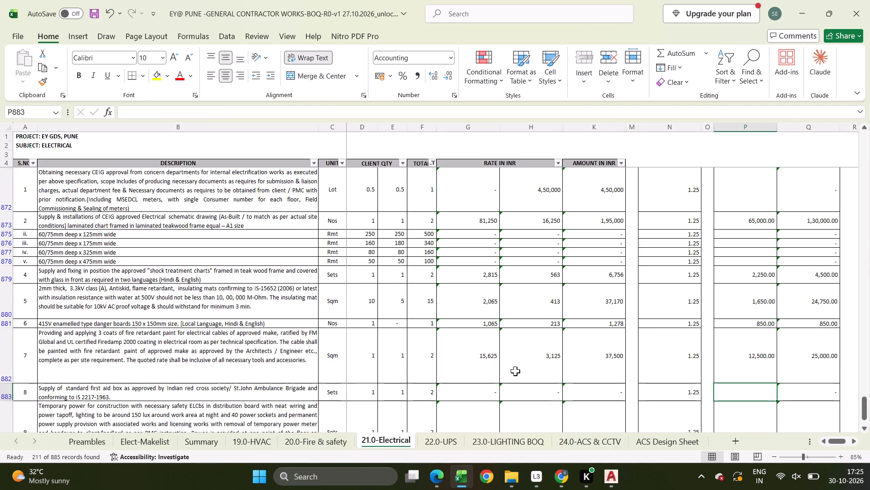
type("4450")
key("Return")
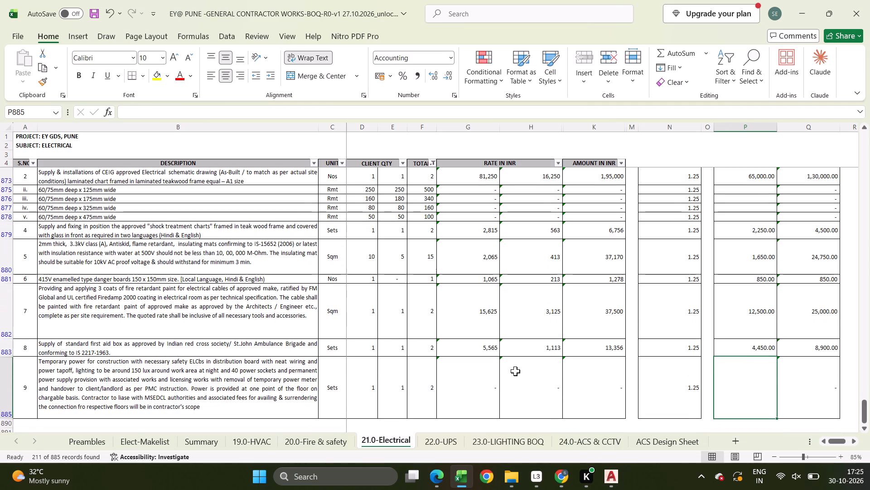
Enter a base rate of 265000 in P885 for the temporary construction power supply.
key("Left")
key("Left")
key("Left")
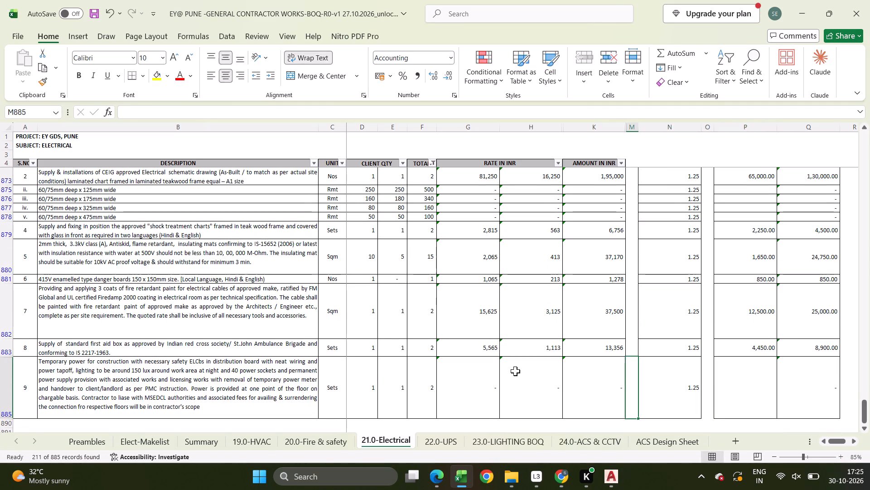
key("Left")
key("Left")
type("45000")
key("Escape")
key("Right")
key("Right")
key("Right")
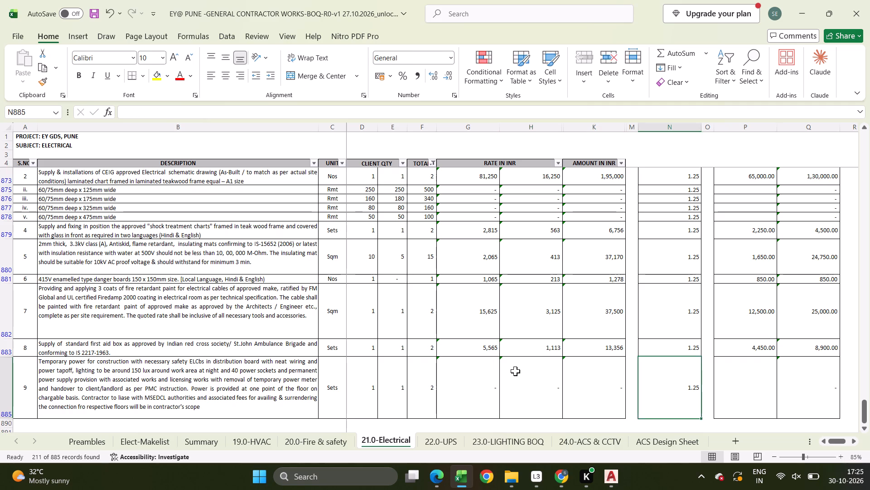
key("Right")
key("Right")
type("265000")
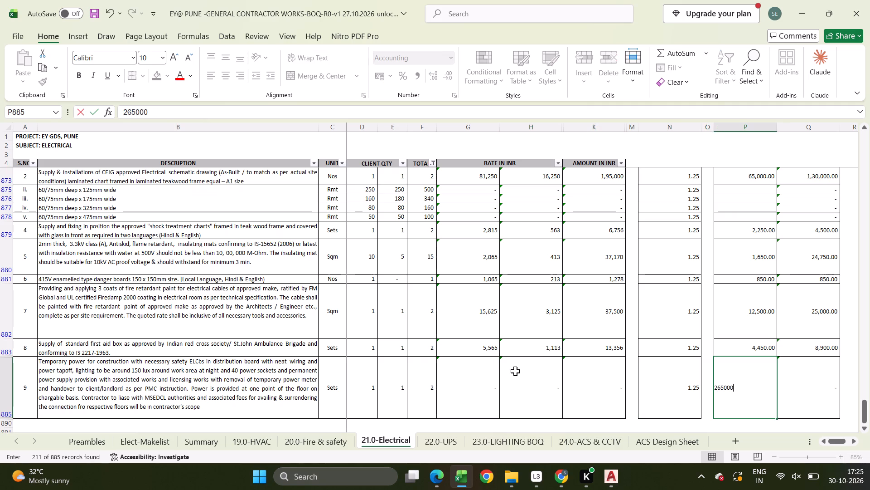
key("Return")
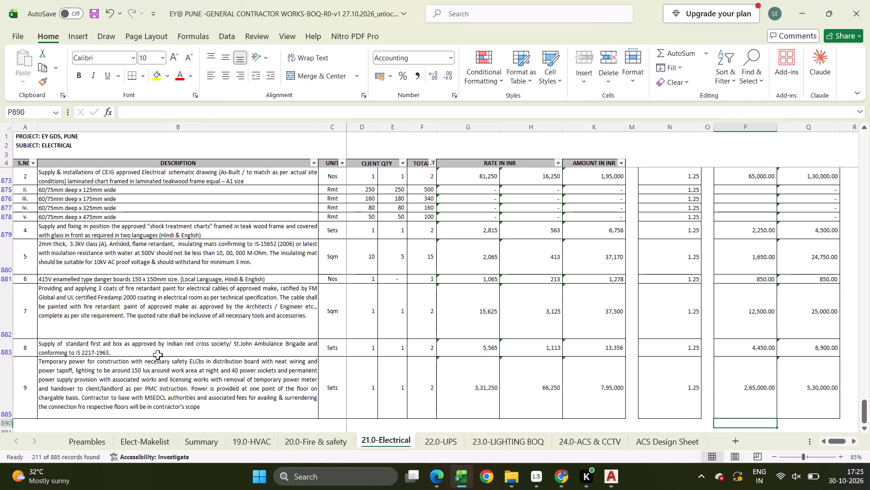
Check the electrical works amounts and cost per sft on the Summary sheet, and return to the 21.0-Electrical sheet.
scroll(507, 354, "up", 2)
scroll(232, 361, "up", 1)
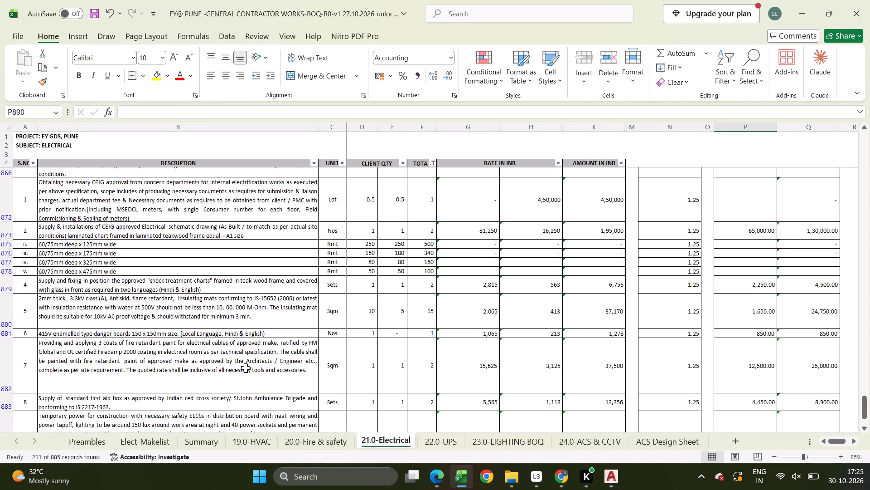
middle_click_drag(302, 379, 271, 119)
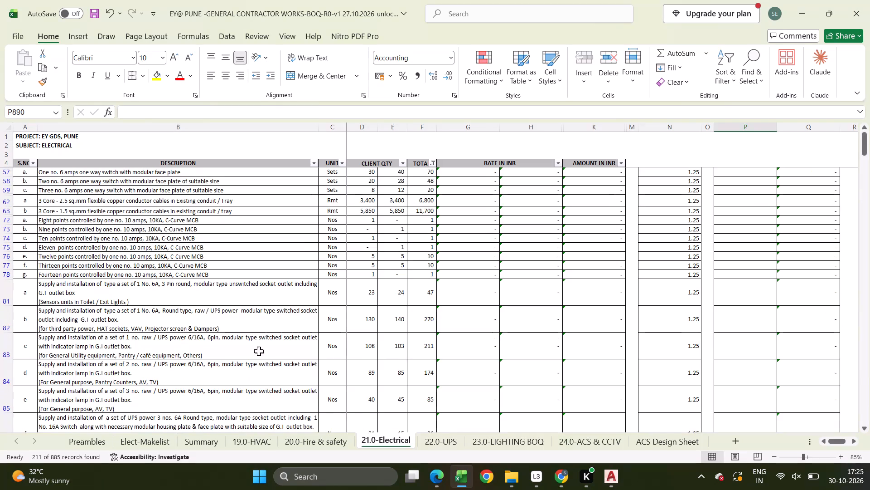
left_click(192, 438)
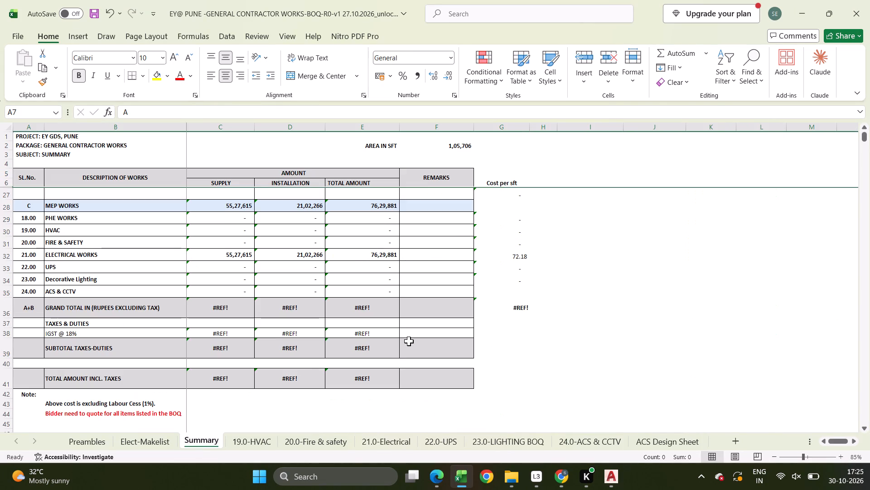
scroll(409, 341, "up", 2)
left_click(447, 151)
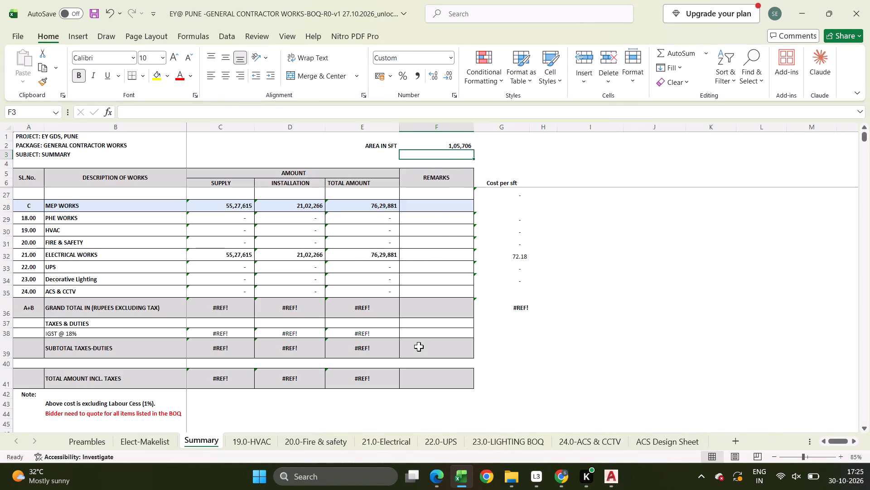
left_click(401, 442)
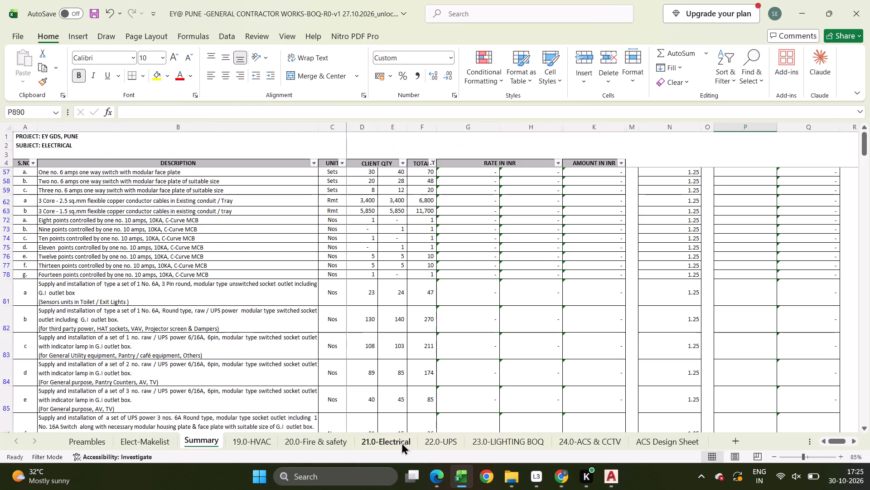
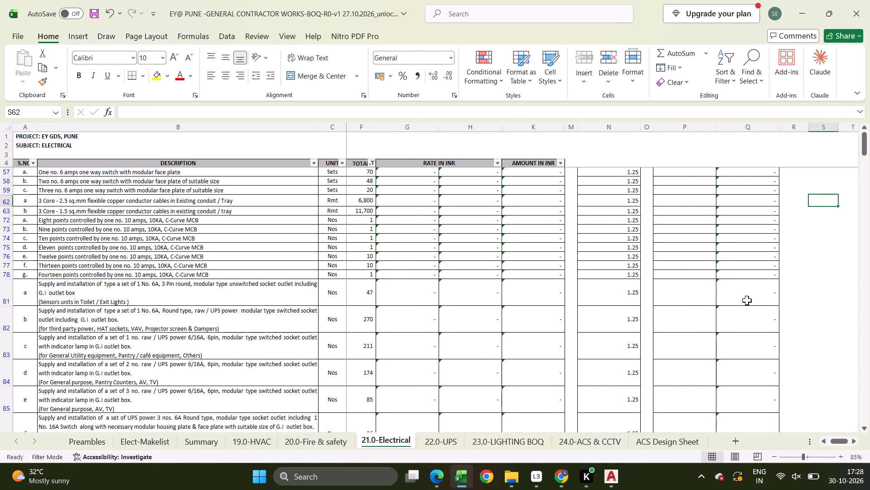
Copy the cable rate calculation in P174:T174 to P62:T62 for the 3 Core - 2.5 sq.mm cable, using a temporary 1 in S62.
key("1")
key("Return")
key("Up")
key("ctrl+Down")
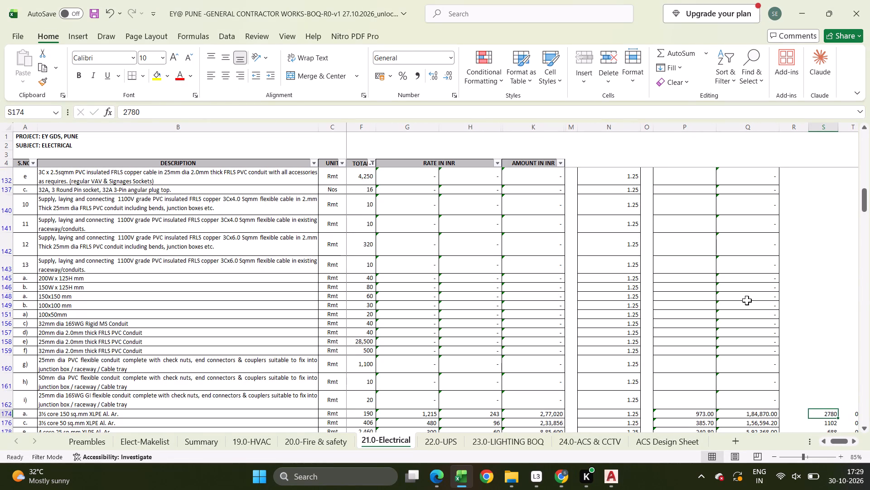
key("Left")
key("Left")
key("Left")
key("ctrl+shift+Right")
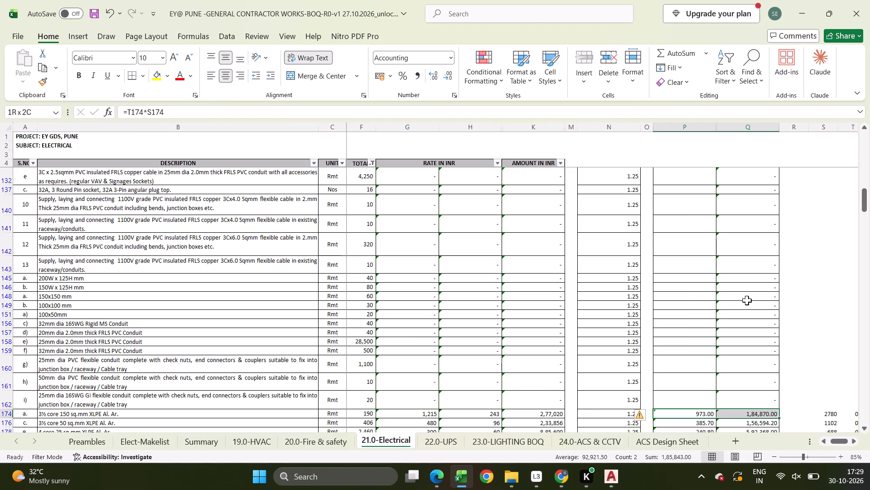
key("ctrl+shift+Right")
key("ctrl+shift+Right")
key("ctrl+c")
key("Right")
key("Right")
key("Right")
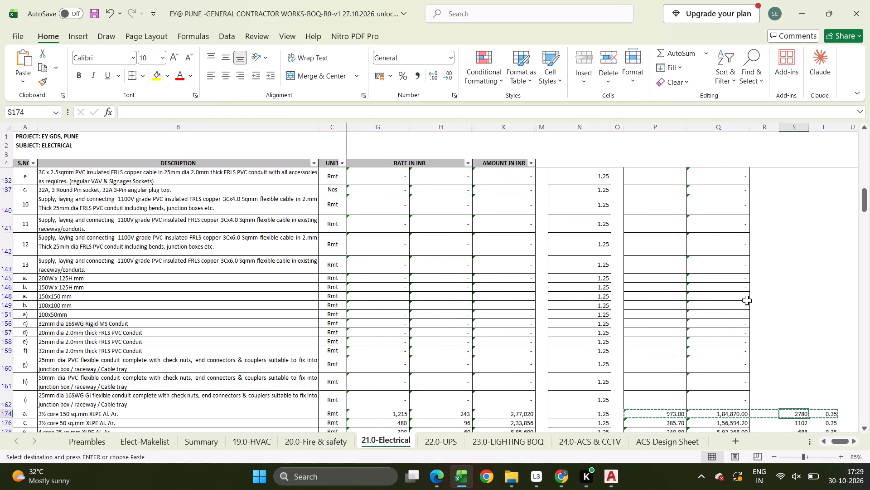
key("ctrl+Up")
key("Left")
key("Left")
key("Left")
key("ctrl+v")
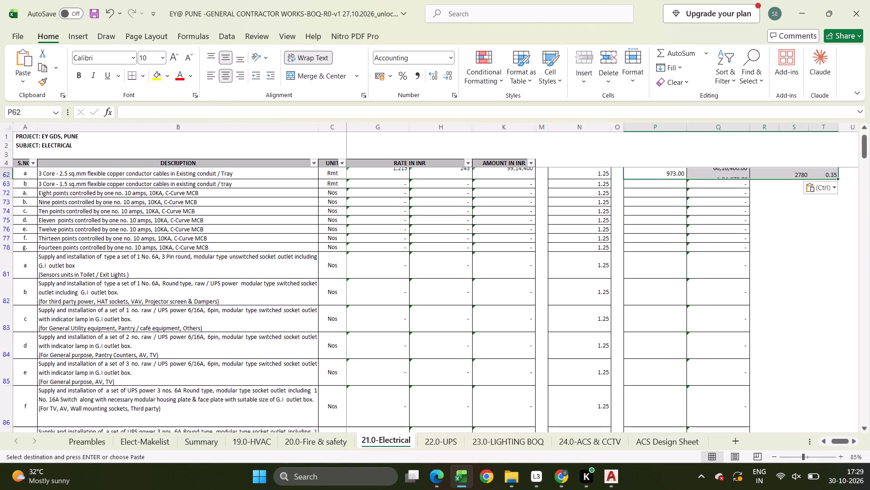
Set the multiplier in T62 to 0.44 for the 3 Core - 2.5 sq.mm flexible copper cable.
key("Right")
key("Right")
key("Right")
key("Right")
type(".44")
key("Return")
key("Up")
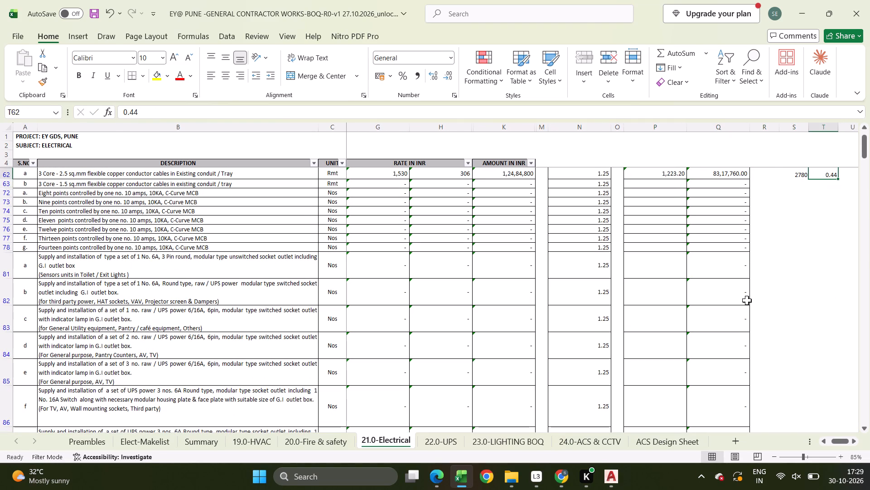
Set the cable price in S62 to 327 for the 3 Core - 2.5 sq.mm flexible copper cable.
key("Left")
type("37")
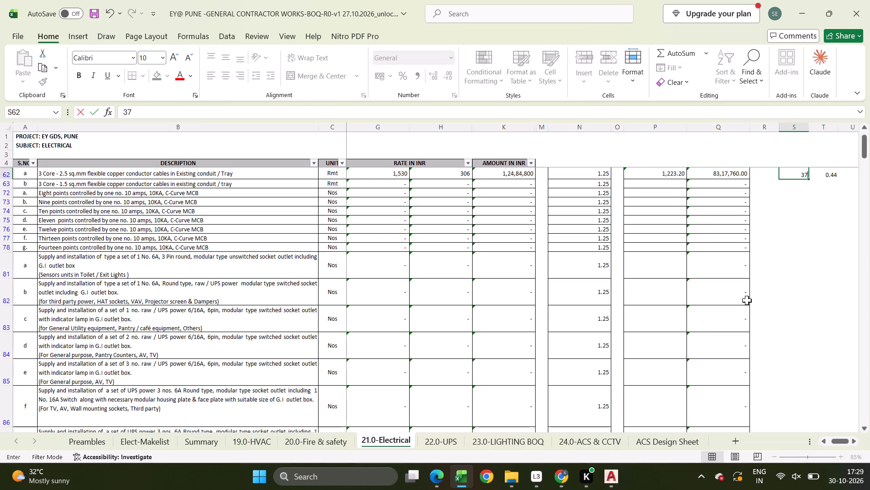
key("Escape")
key("2")
key("Escape")
type("372")
key("Escape")
type("327")
key("Return")
key("Up")
Go back along row 62 to the 3 Core - 2.5 sq.mm cable's rate and amount cells.
key("Left")
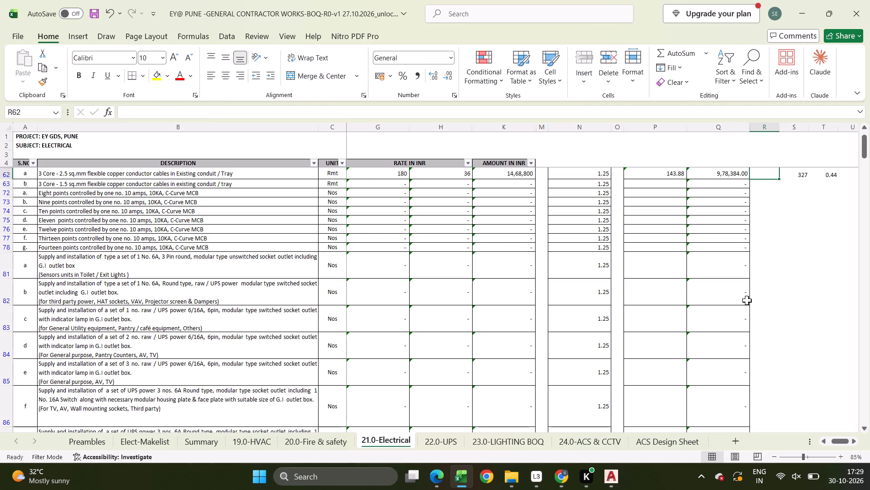
key("Left")
key("Left")
key("Left")
key("Left")
key("Left")
key("Left")
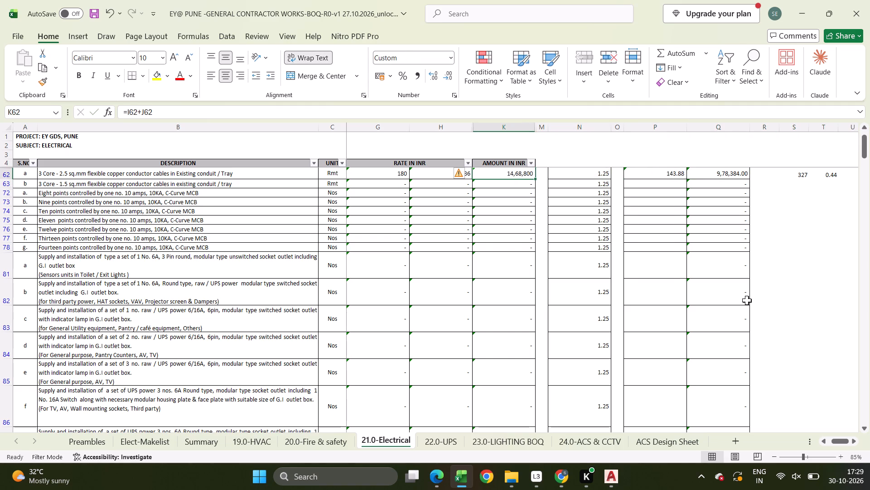
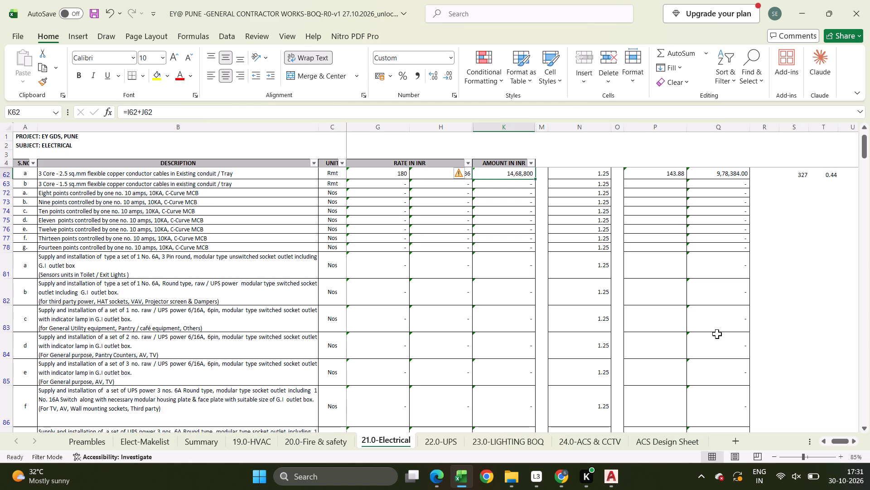
Fill the cable rate calculation in P62:T62 down to row 63 for the 3 Core - 1.5 sq.mm flexible copper cable.
scroll(717, 334, "up", 1)
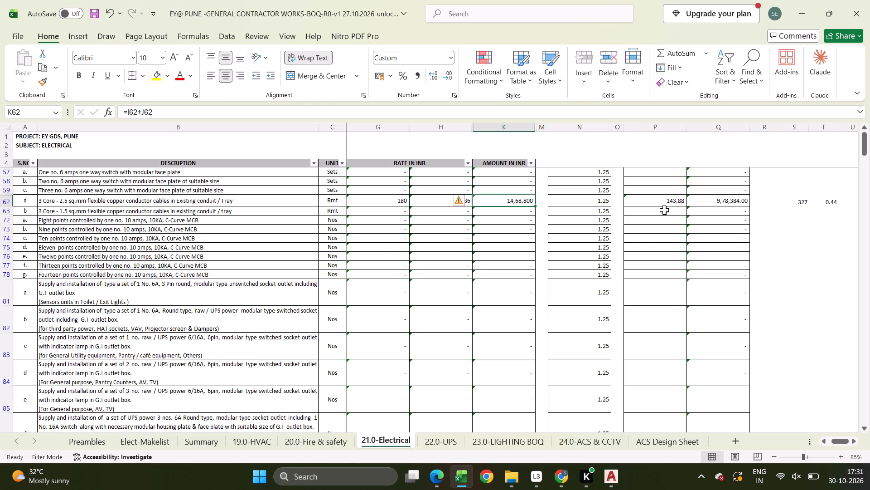
left_click(664, 210)
left_click_drag(656, 203, 817, 208)
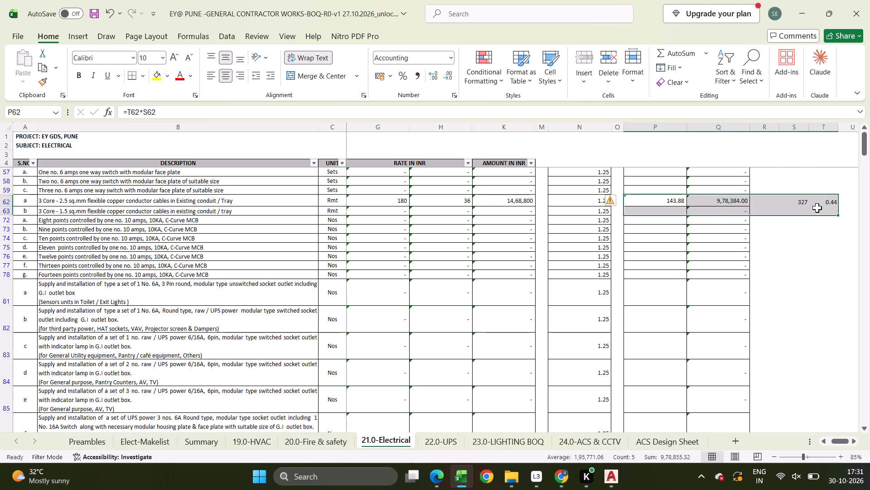
key("ctrl+d")
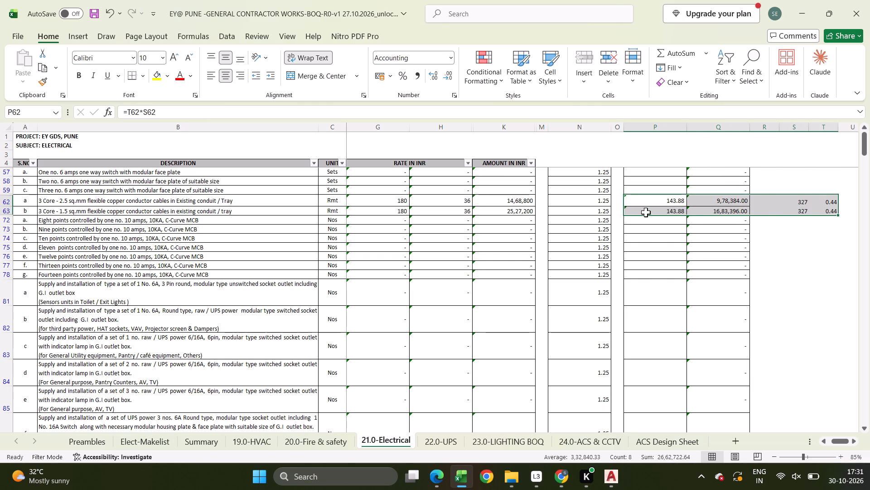
Look up the 3 Core - 1.5 sq.mm cable in the Polycab price list and set its price in S63 to 204.20.
left_click(800, 208)
key("alt+Tab")
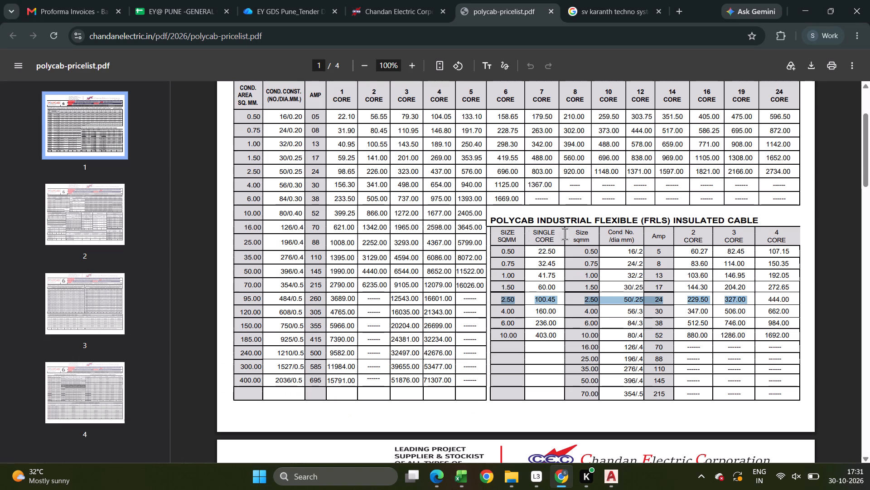
key("alt+Tab")
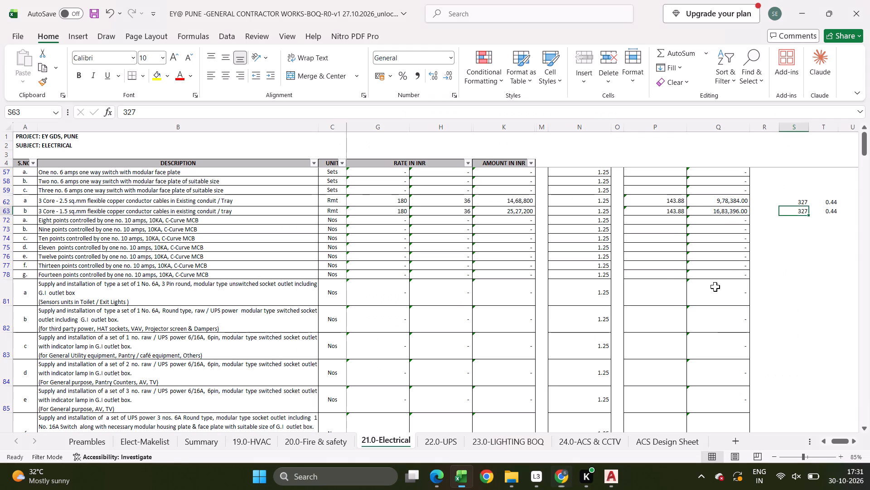
type("204.20")
key("Return")
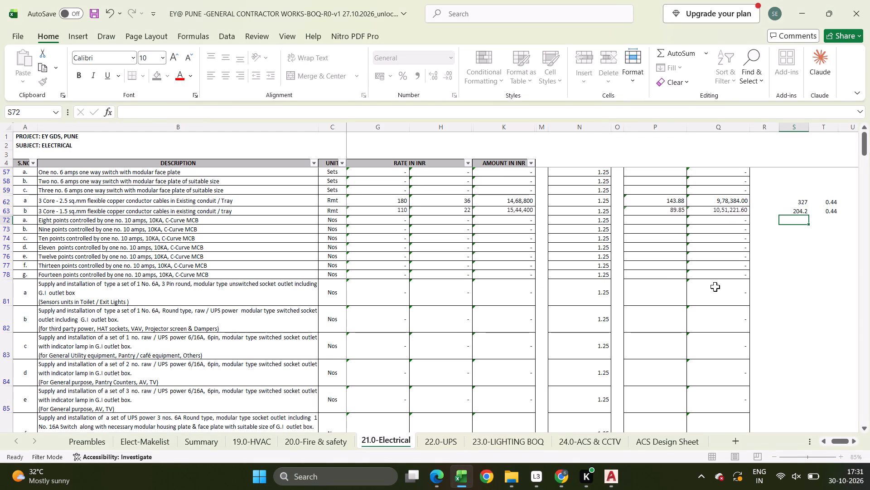